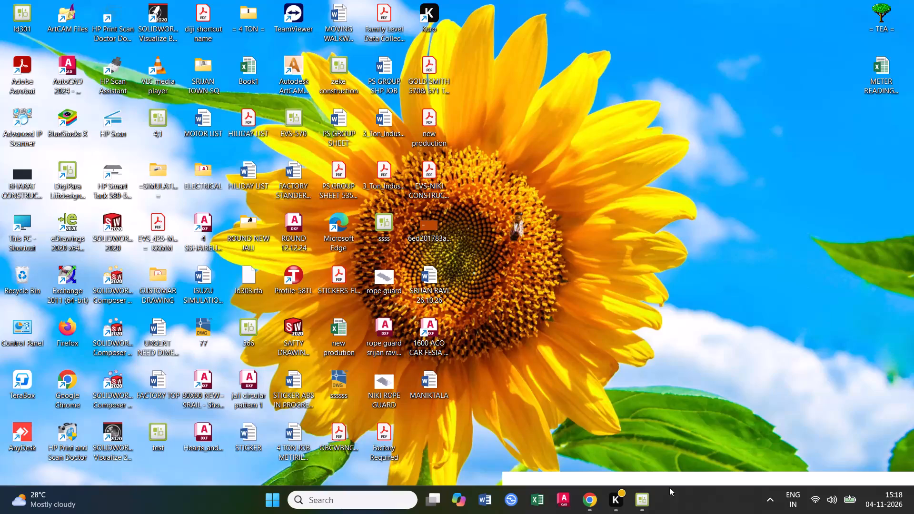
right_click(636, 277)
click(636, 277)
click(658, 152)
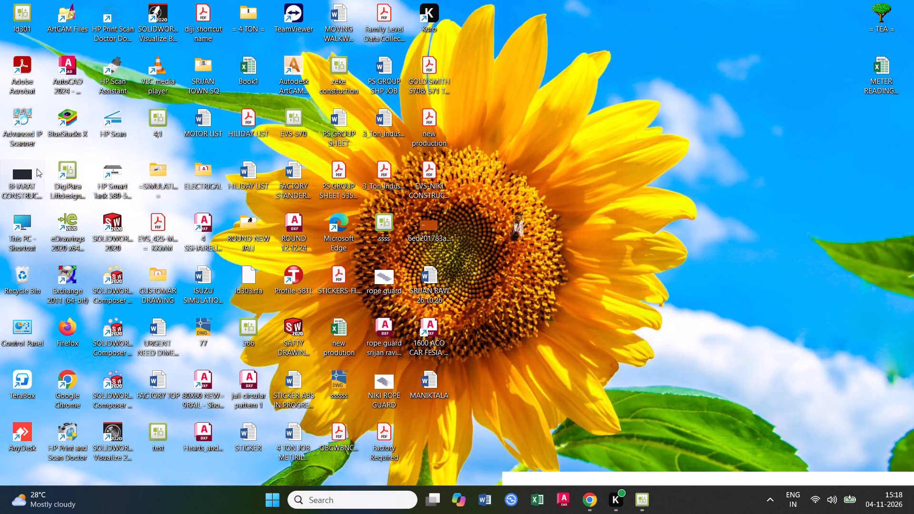
Open the "= PS ALL =" folder inside the "=BOM =" folder on Local Disk (D:).
double_click(26, 224)
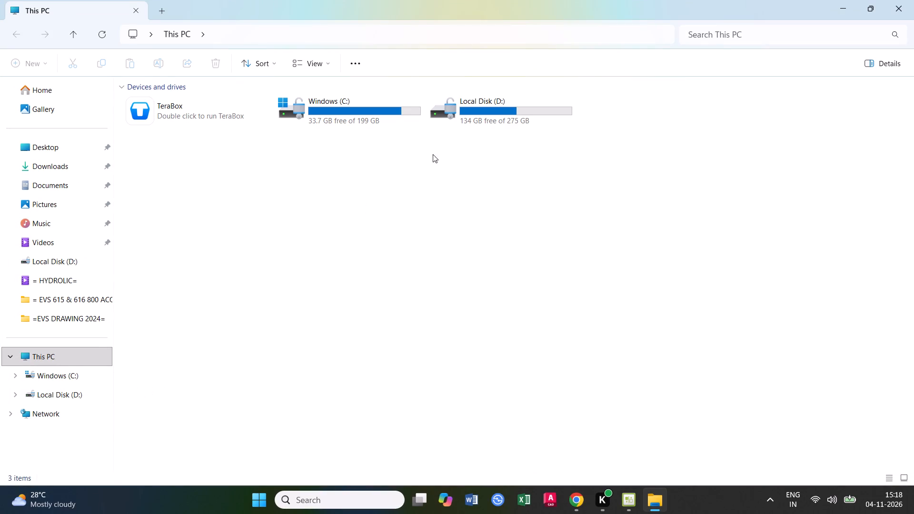
double_click(474, 122)
double_click(174, 299)
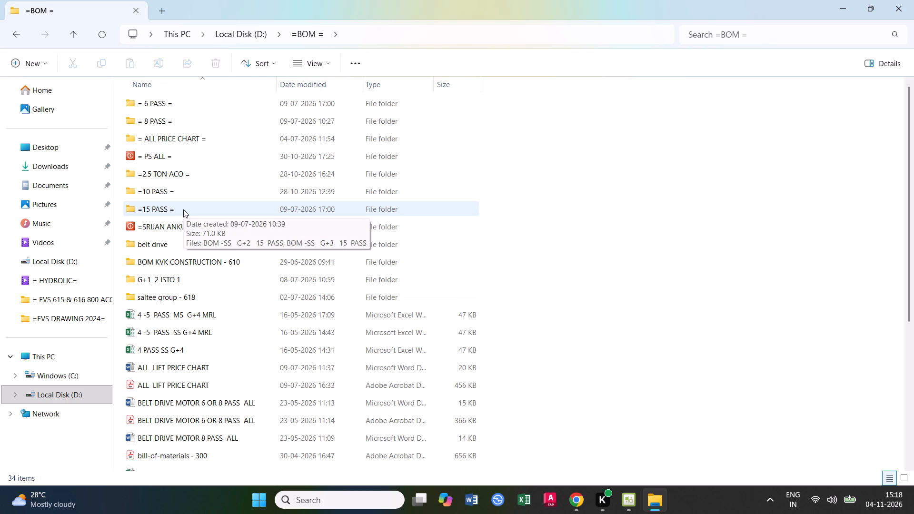
double_click(177, 157)
Find the Excel workbook "BOM - SS 3.5 TON , B + G+ 4" among the PS bills of materials and open it.
click(231, 317)
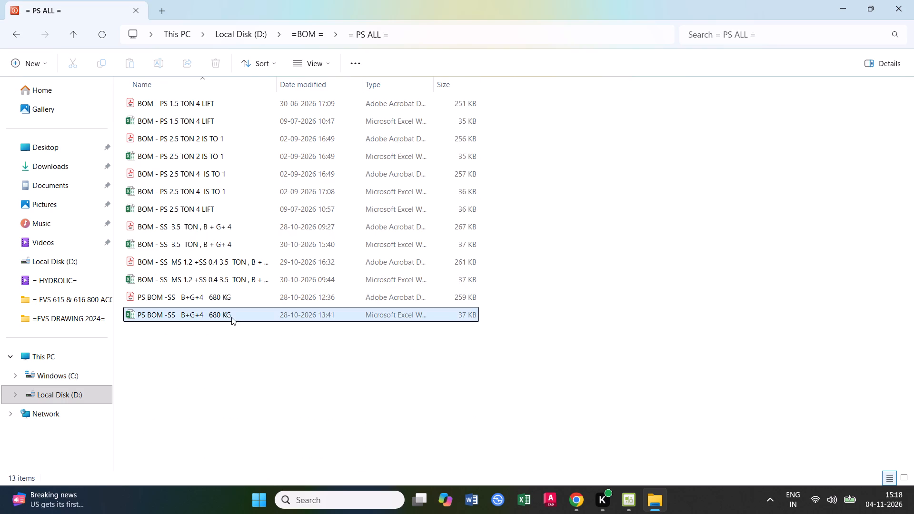
click(227, 278)
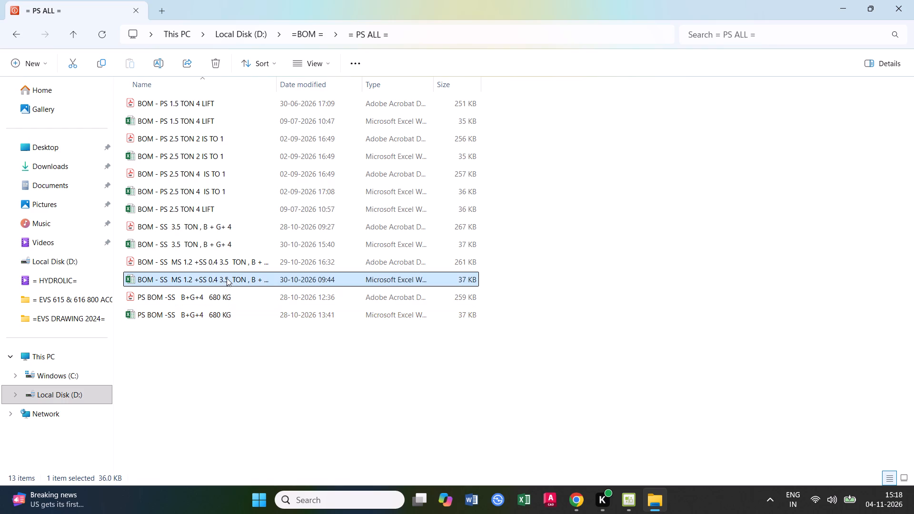
click(193, 160)
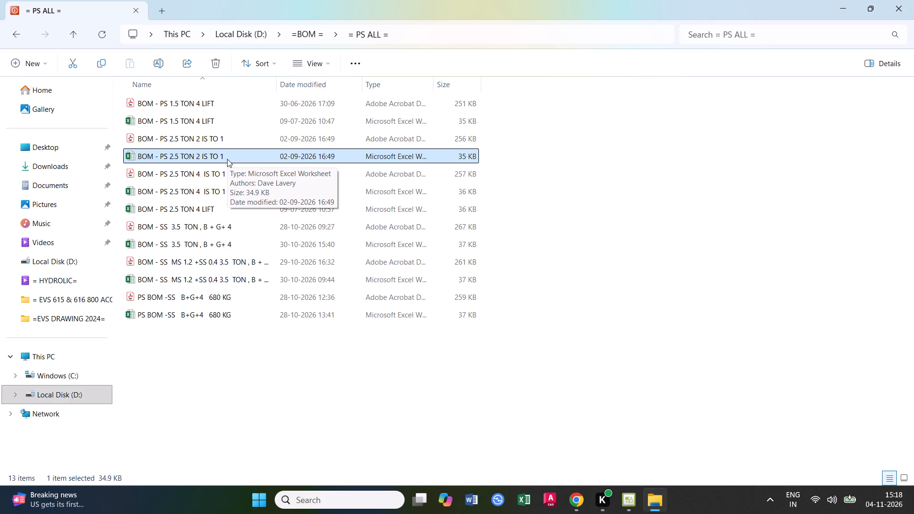
click(207, 227)
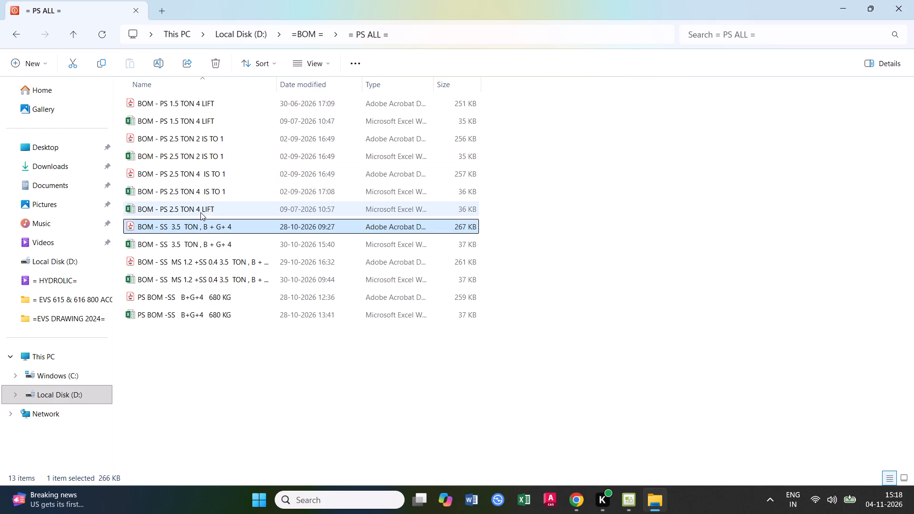
click(200, 211)
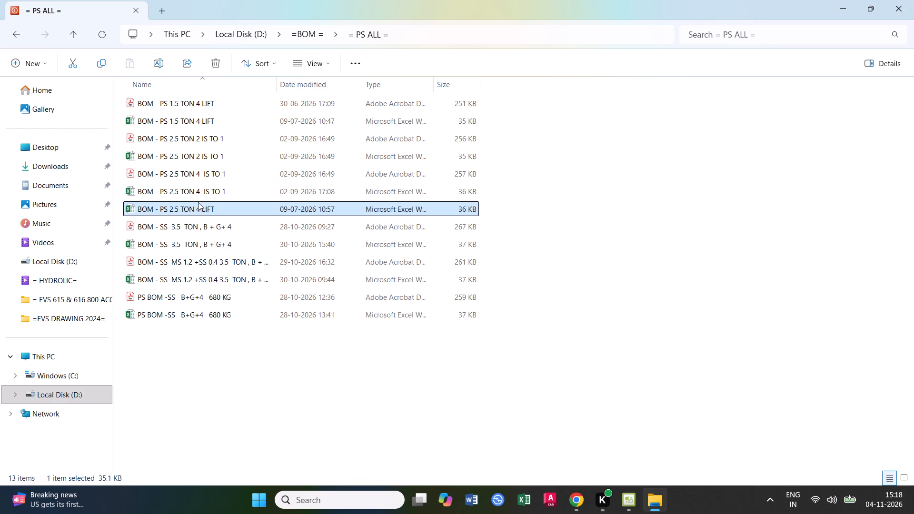
click(199, 243)
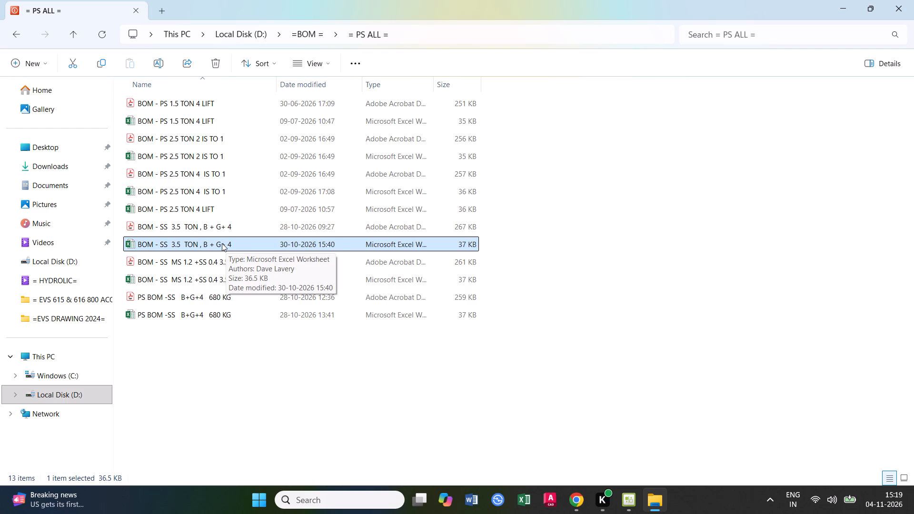
double_click(222, 243)
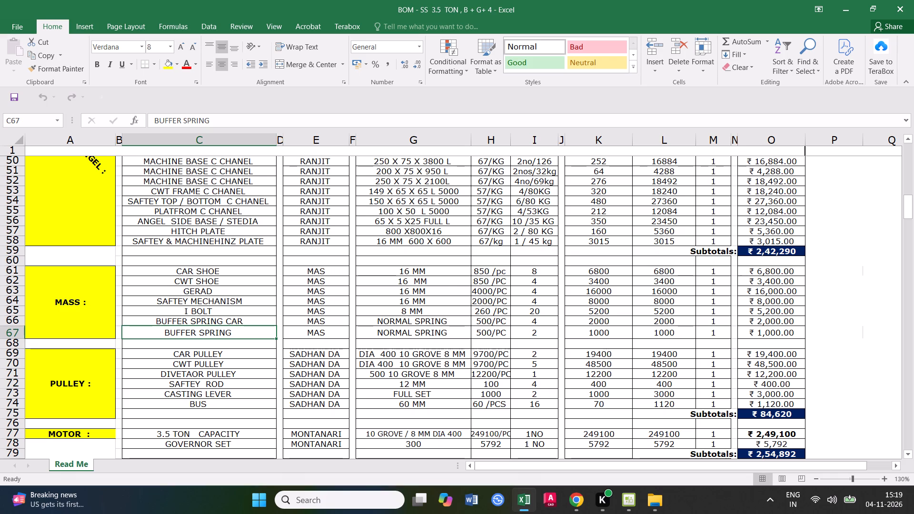
Examine the header details and SS sheet rows at the top of the bill of materials.
scroll(384, 317, up, 20)
scroll(384, 317, up, 4)
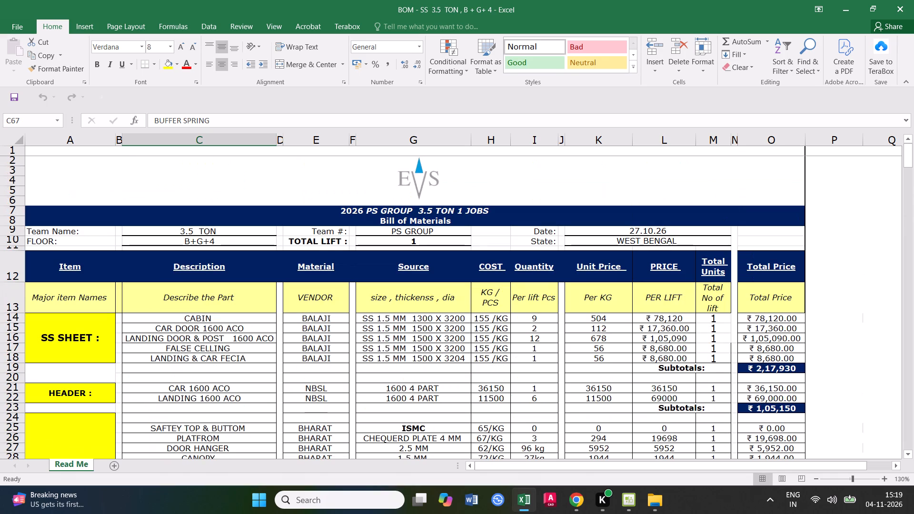
click(426, 241)
click(444, 338)
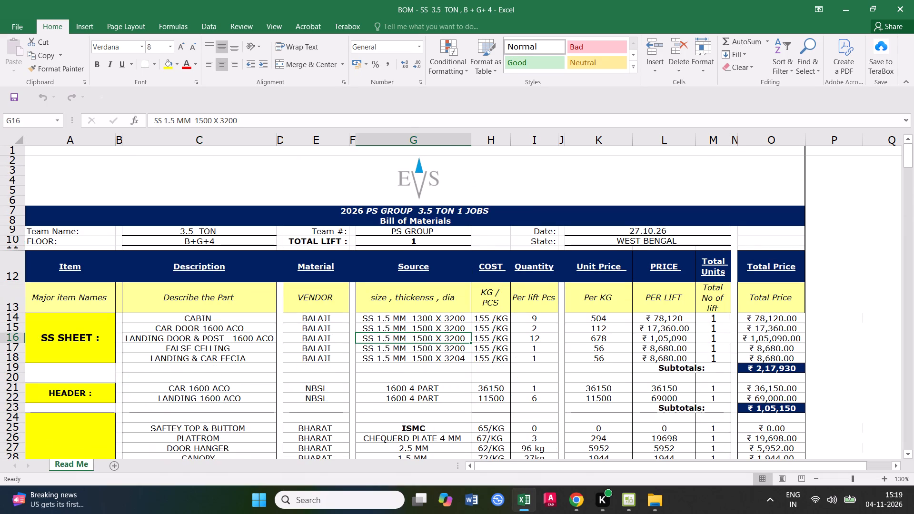
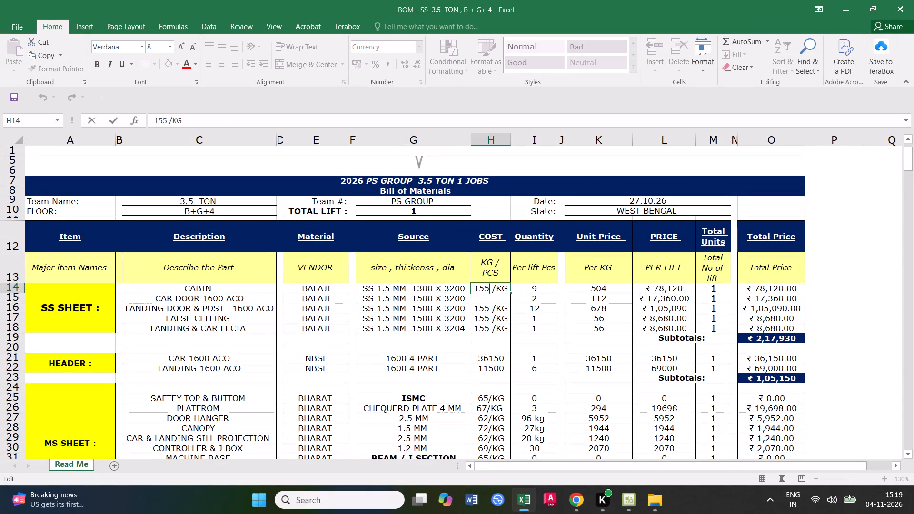
Select the number before "/KG" in the CABIN row's COST cell of the SS sheet section for editing.
drag(488, 290, 476, 290)
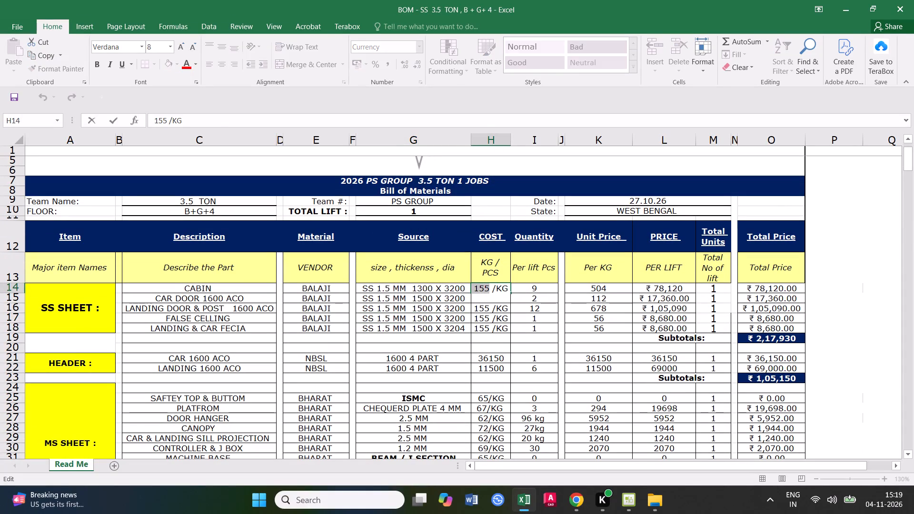
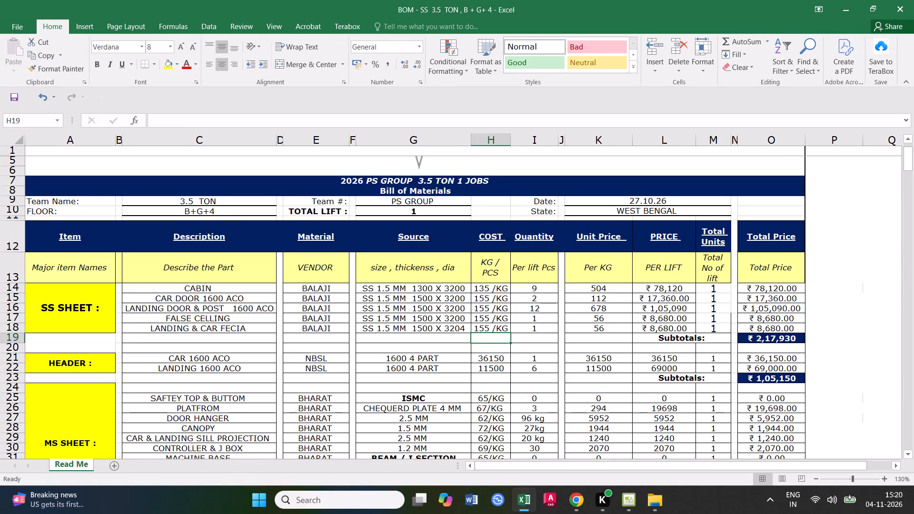
Fill the CABIN row's COST value down through the LANDING & CAR FECIA row of the SS sheet section.
click(480, 292)
drag(511, 292, 511, 328)
Set the COST of the CAR DOOR 1600 ACO and LANDING DOOR & POST 1600 ACO rows to 135 /KG.
double_click(490, 297)
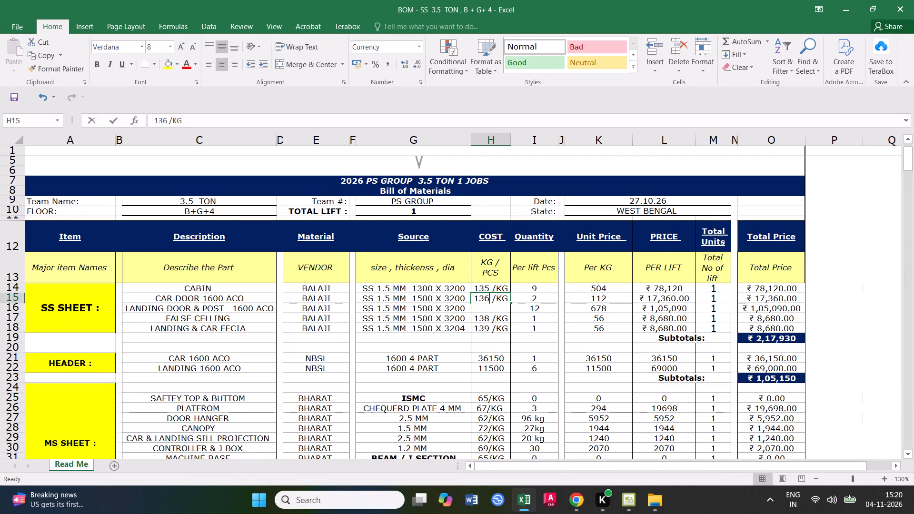
key(BackSpace)
key(5)
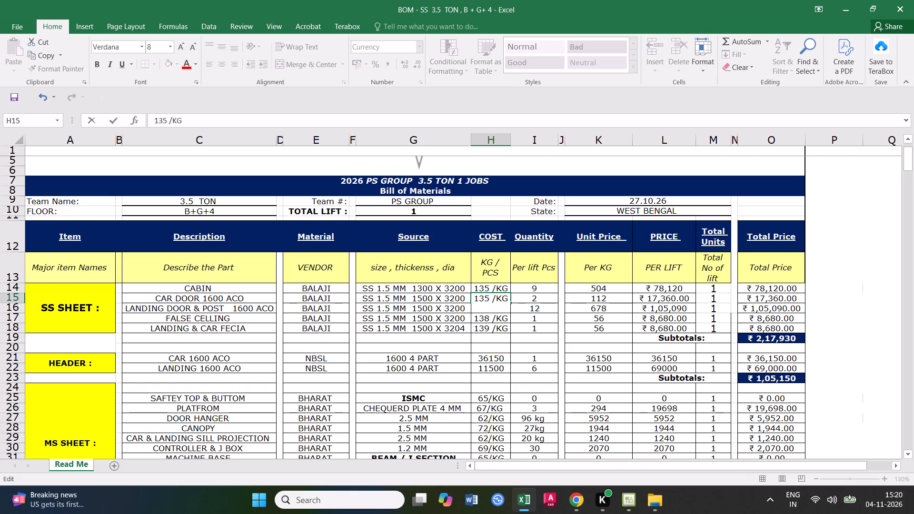
key(Down)
click(493, 316)
double_click(488, 310)
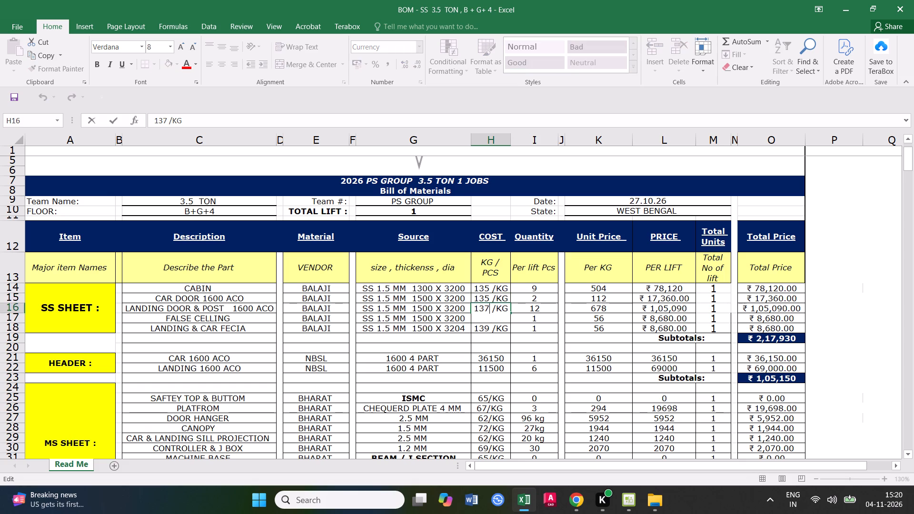
key(BackSpace)
key(5)
click(507, 334)
Set the COST of the FALSE CELLING and LANDING & CAR FECIA rows to 135 /KG.
double_click(488, 317)
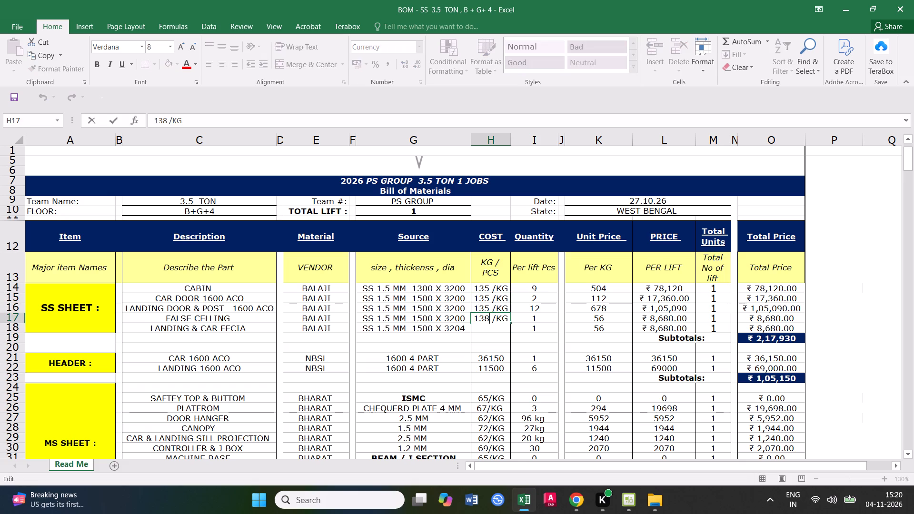
key(BackSpace)
key(5)
click(580, 398)
double_click(489, 329)
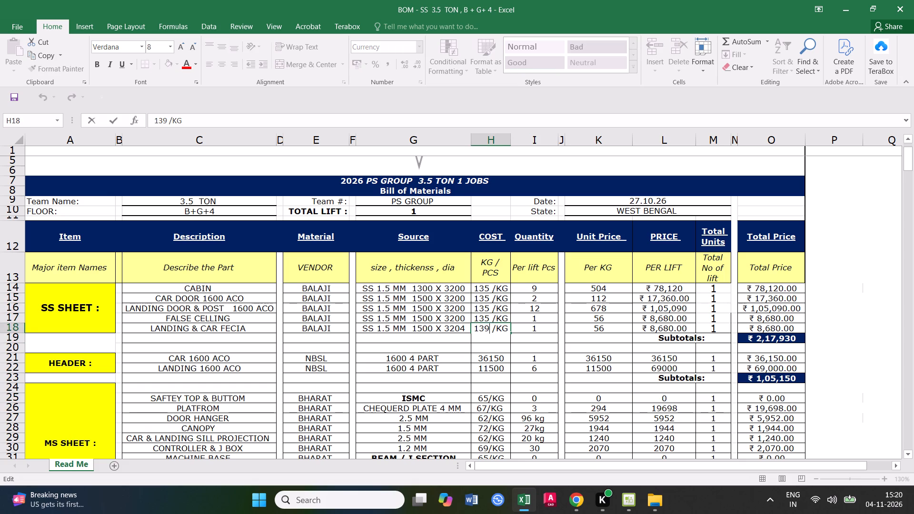
key(BackSpace)
key(5)
click(572, 380)
Save the bill of materials workbook.
double_click(12, 97)
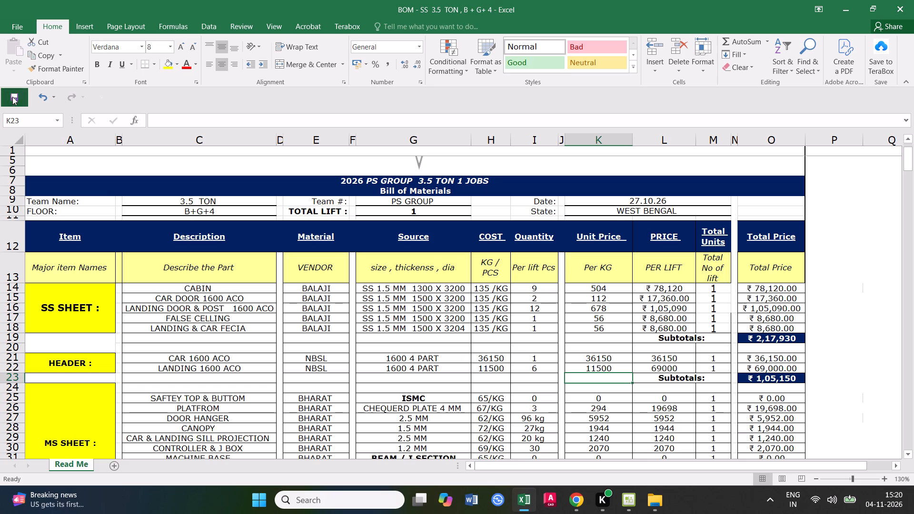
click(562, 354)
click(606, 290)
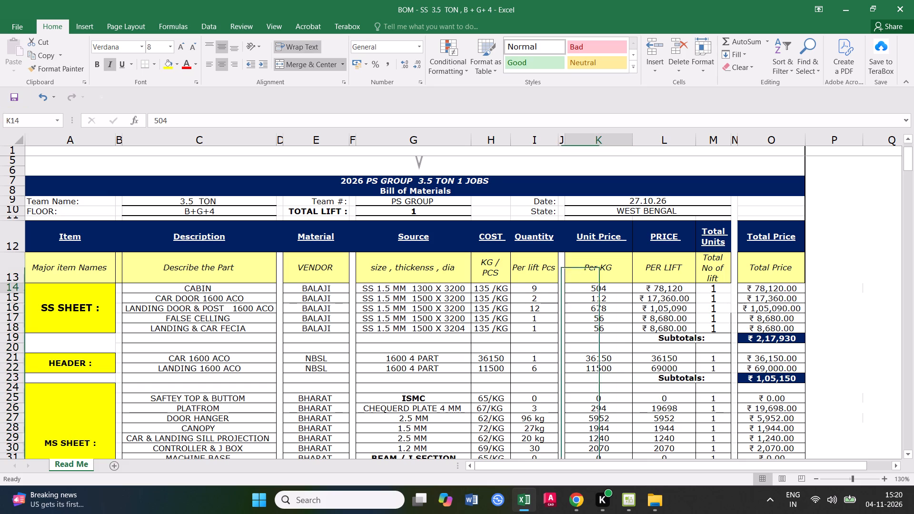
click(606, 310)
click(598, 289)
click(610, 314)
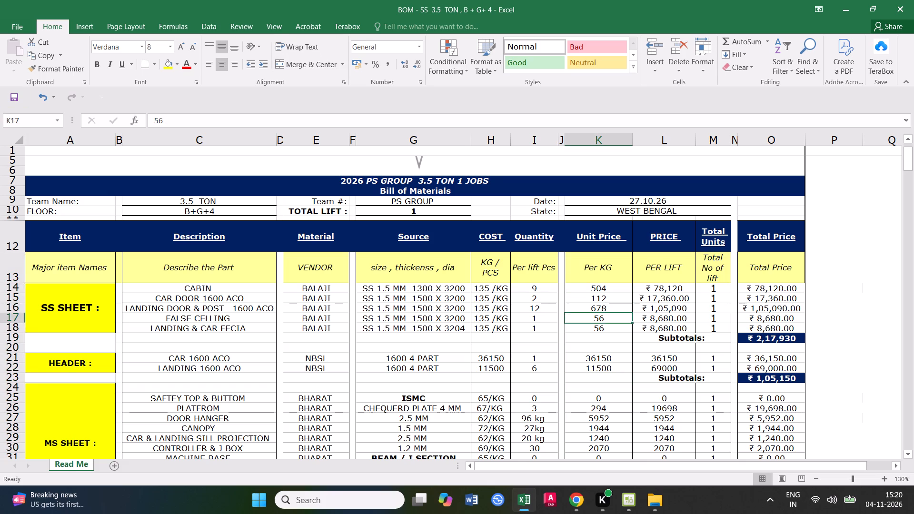
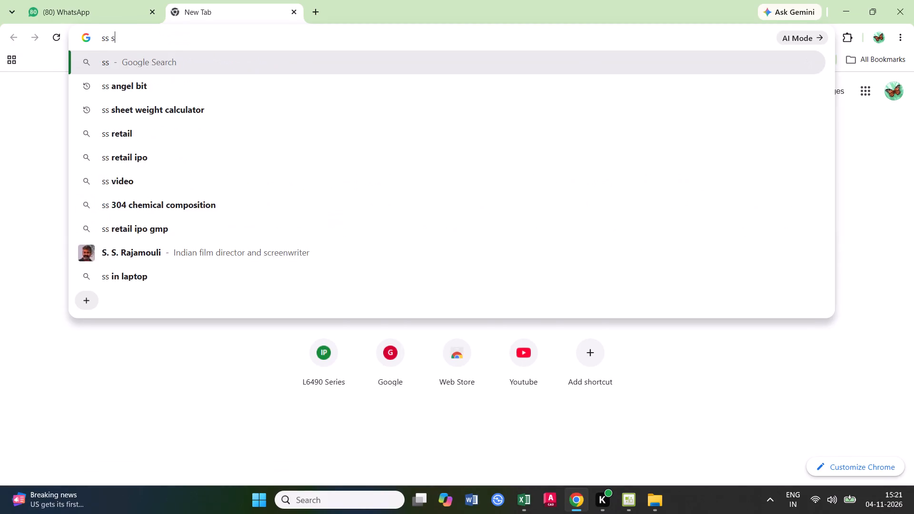
Search the web for an SS sheet weight calculator and open the MAIAK-M steel sheets and plates calculator.
text(heet)
key(space)
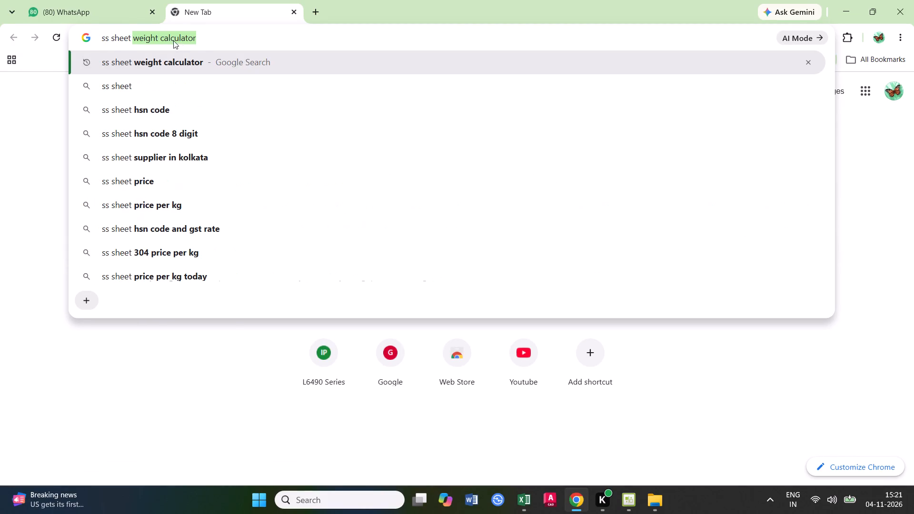
click(198, 66)
click(278, 220)
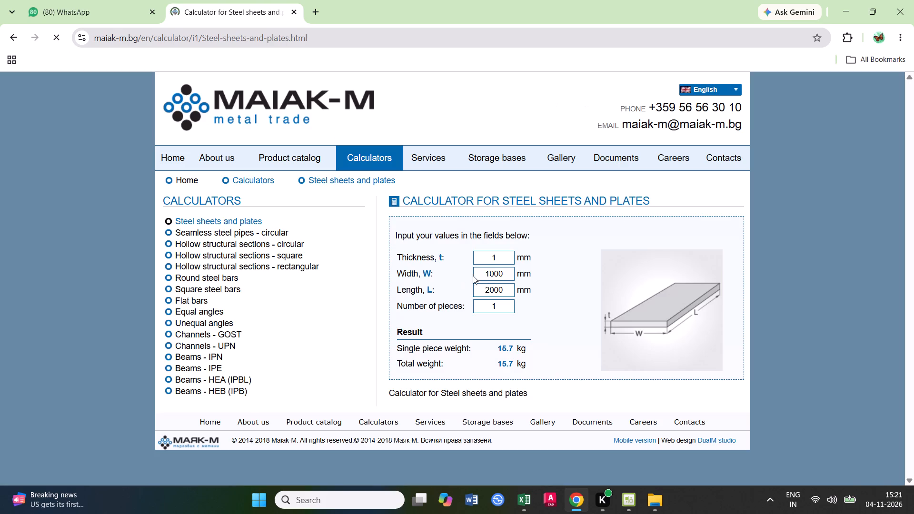
Calculate the weight of one steel sheet 1.5 mm thick, 1500 mm wide and 3200 mm long.
click(499, 263)
text(.5)
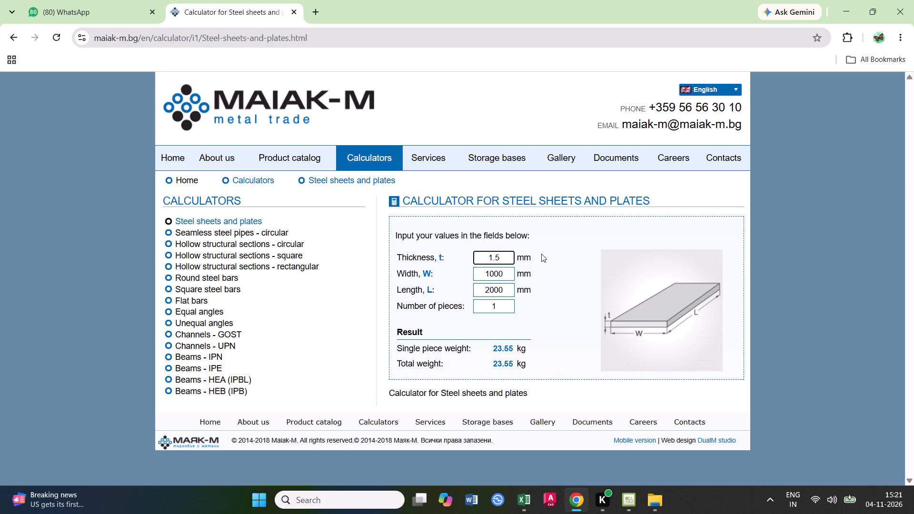
drag(507, 274, 458, 277)
text(1500)
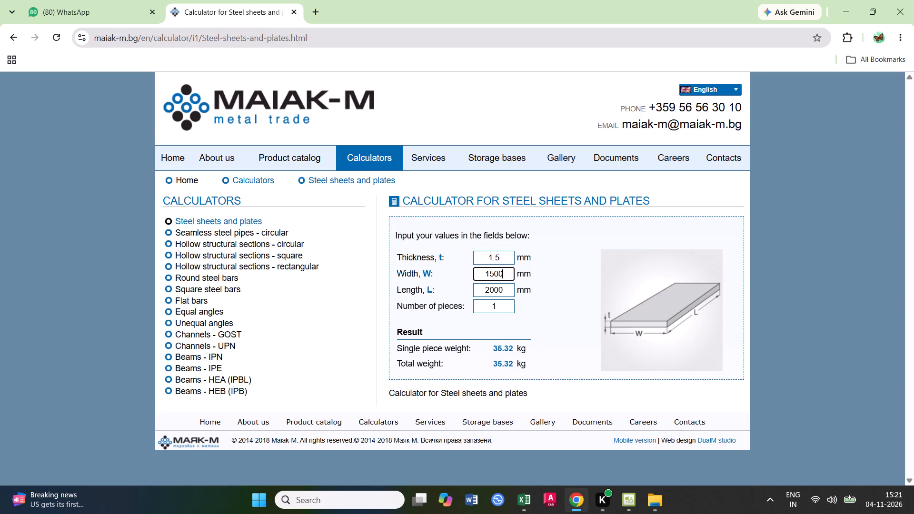
drag(508, 293, 471, 294)
key(3)
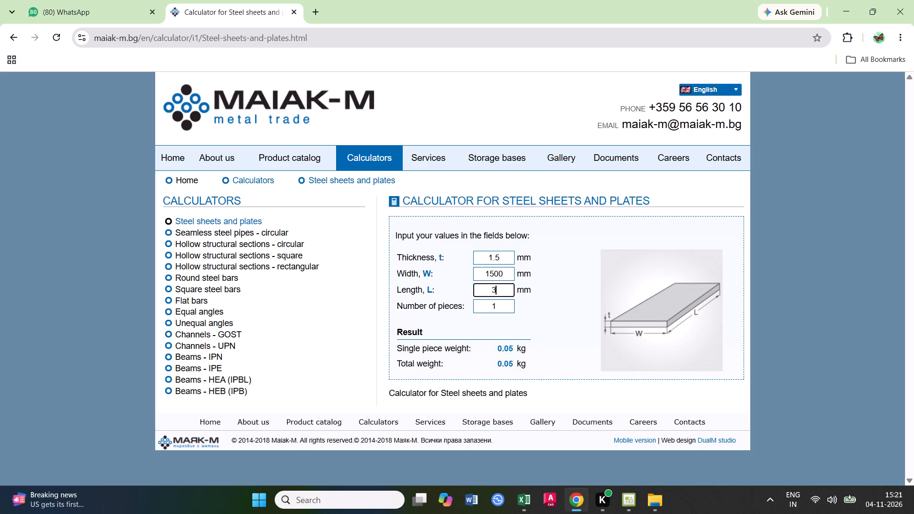
text(200)
Switch to the Excel bill of materials and append 56 kg to the CABIN row's Source entry.
click(847, 11)
click(453, 306)
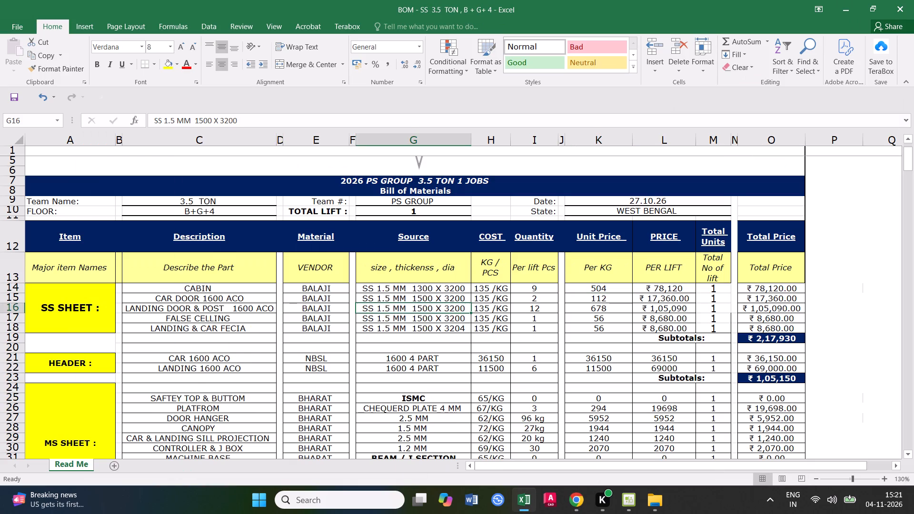
double_click(464, 291)
double_click(465, 289)
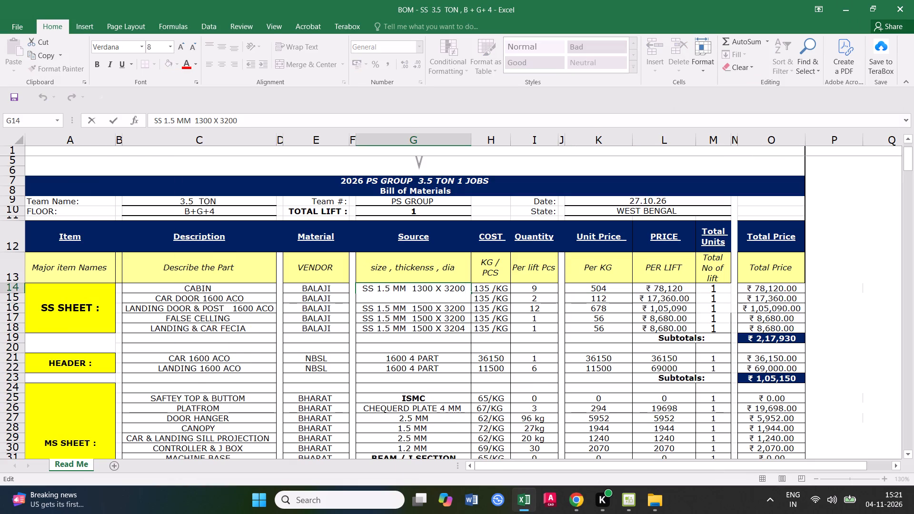
key(space)
text(56)
key(space)
text(kg)
key(space)
click(487, 333)
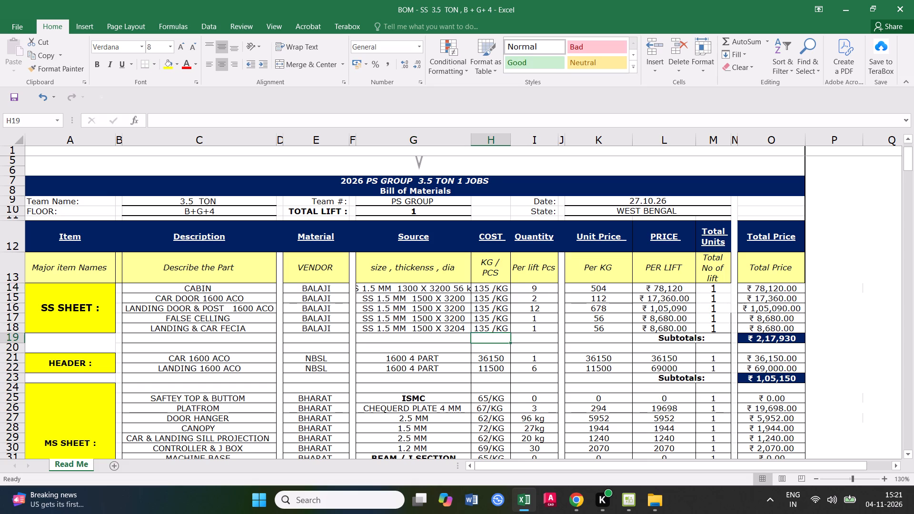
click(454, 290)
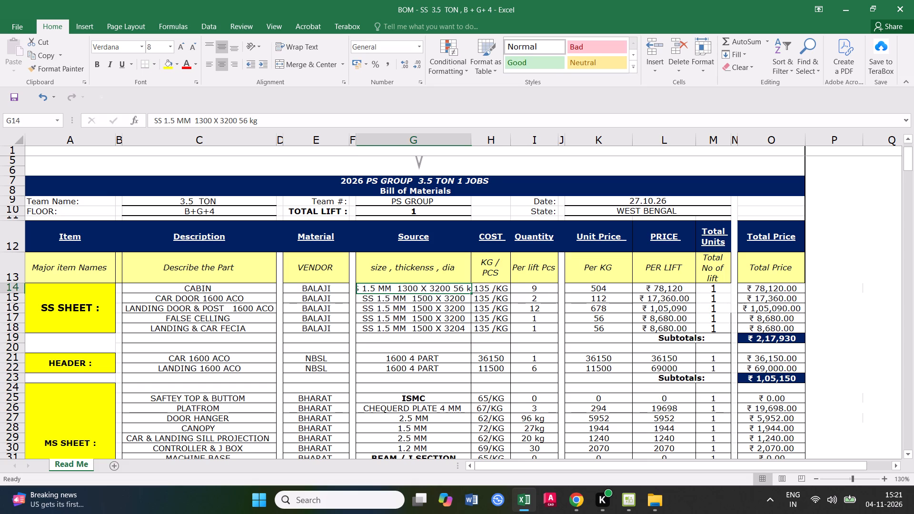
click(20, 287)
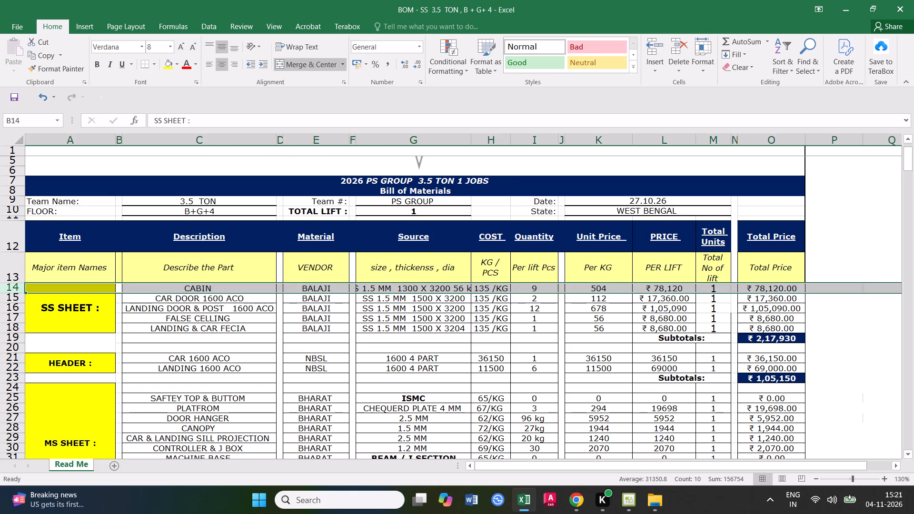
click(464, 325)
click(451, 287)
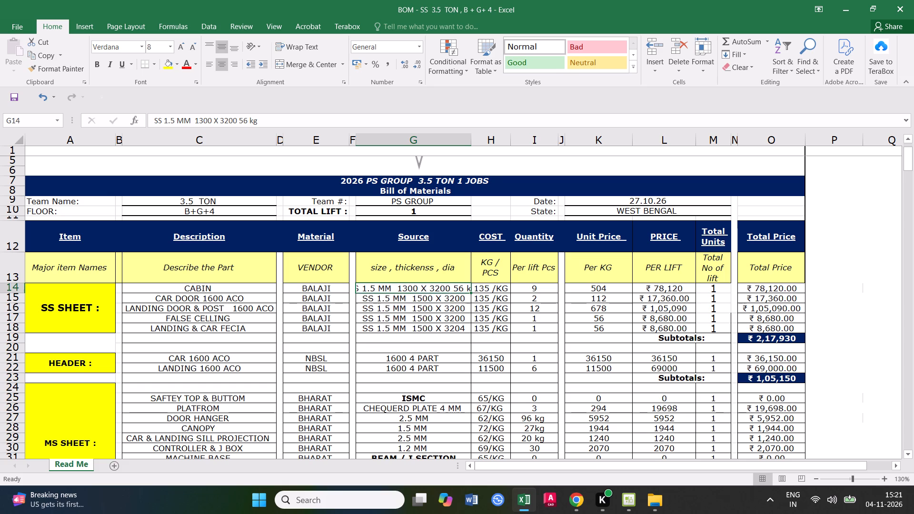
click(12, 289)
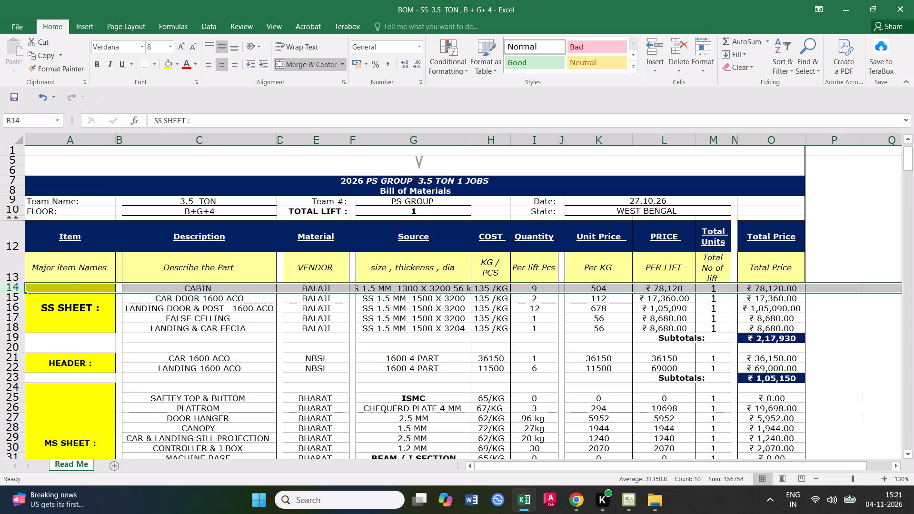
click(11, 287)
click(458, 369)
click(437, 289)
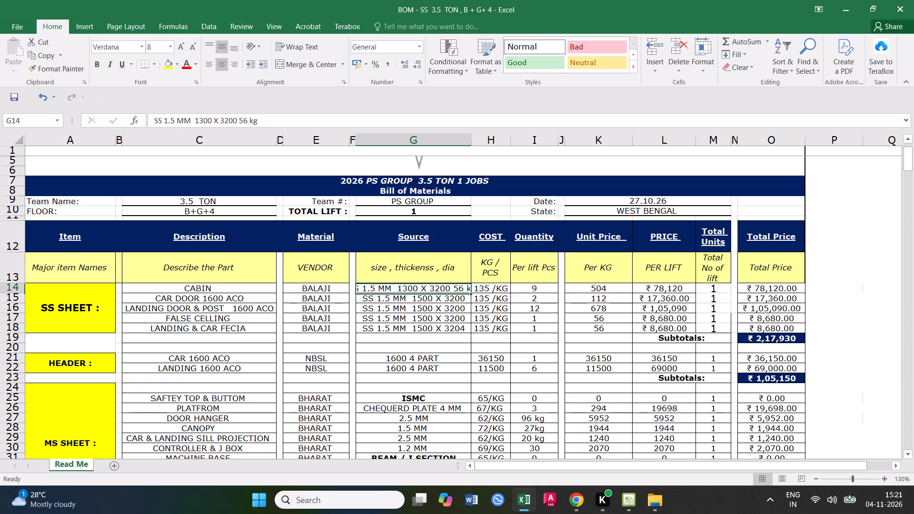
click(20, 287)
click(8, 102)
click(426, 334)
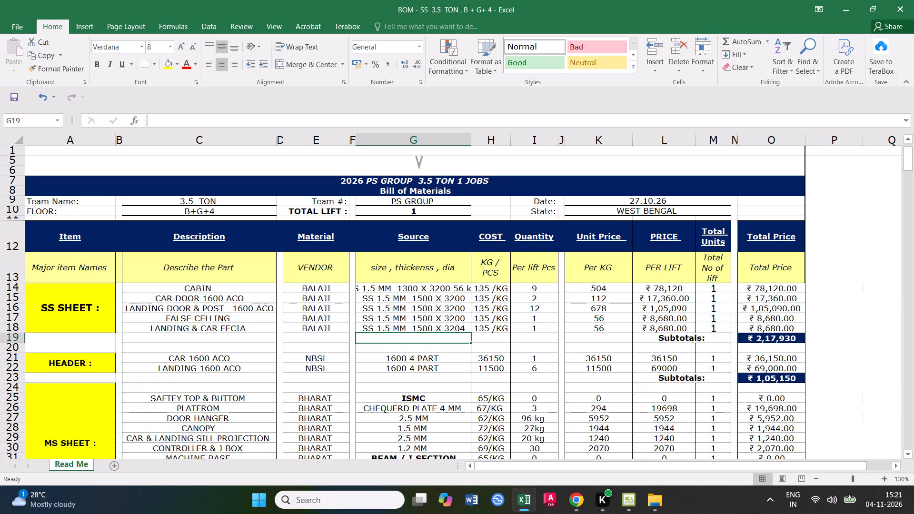
Check the CABIN row's total weight in Calculator by multiplying 56 by 9.
click(495, 291)
click(540, 289)
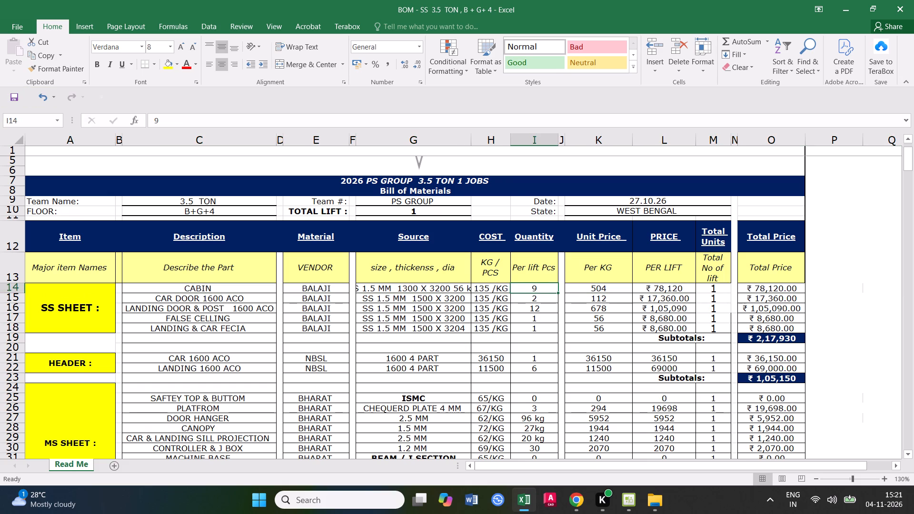
text(56*9)
key(Return)
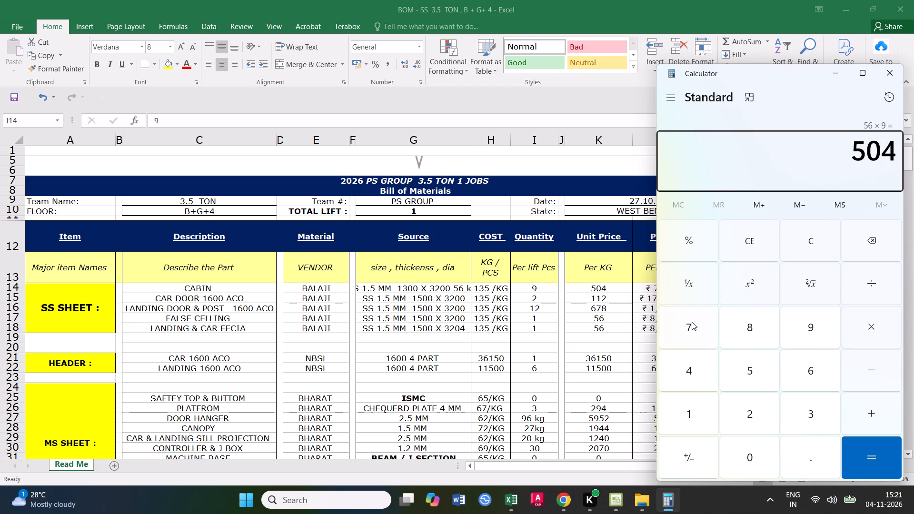
click(883, 72)
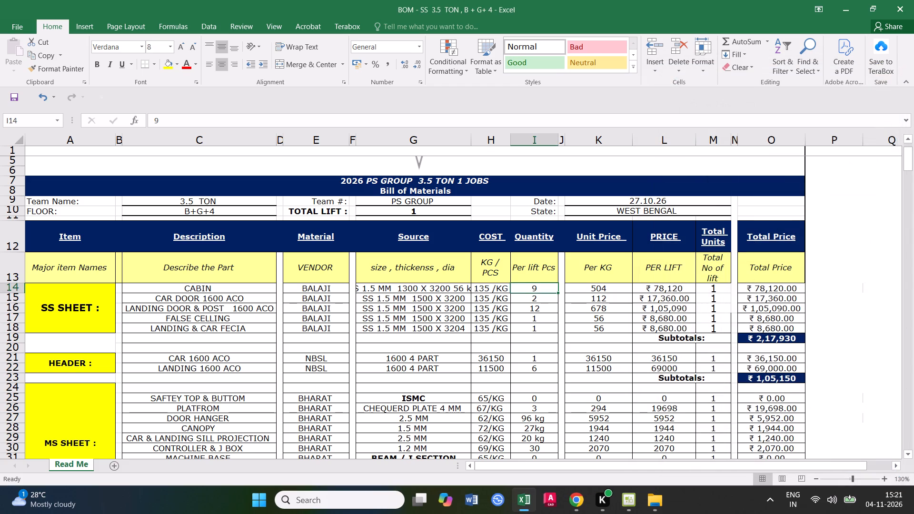
Multiply 504 by 135 in Calculator and set the CABIN row's PRICE to 68040.
click(605, 290)
click(666, 288)
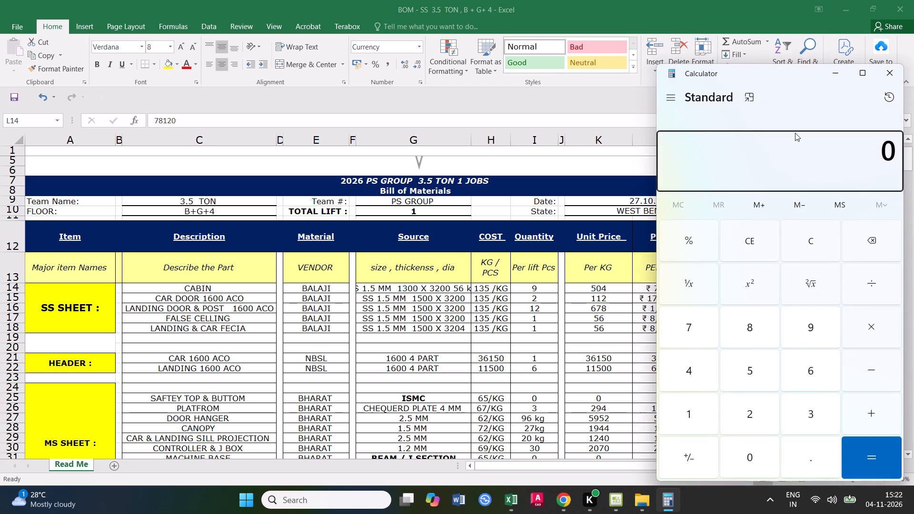
text(504*)
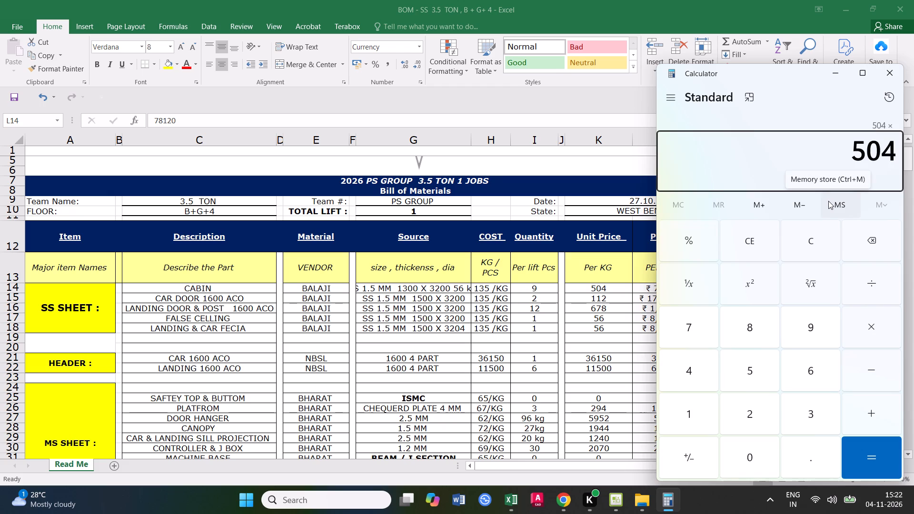
text(135)
key(Return)
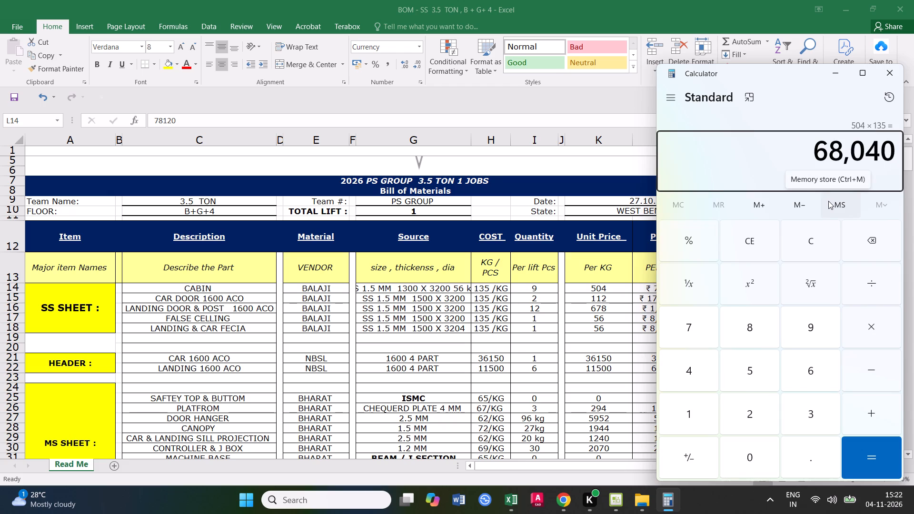
click(891, 75)
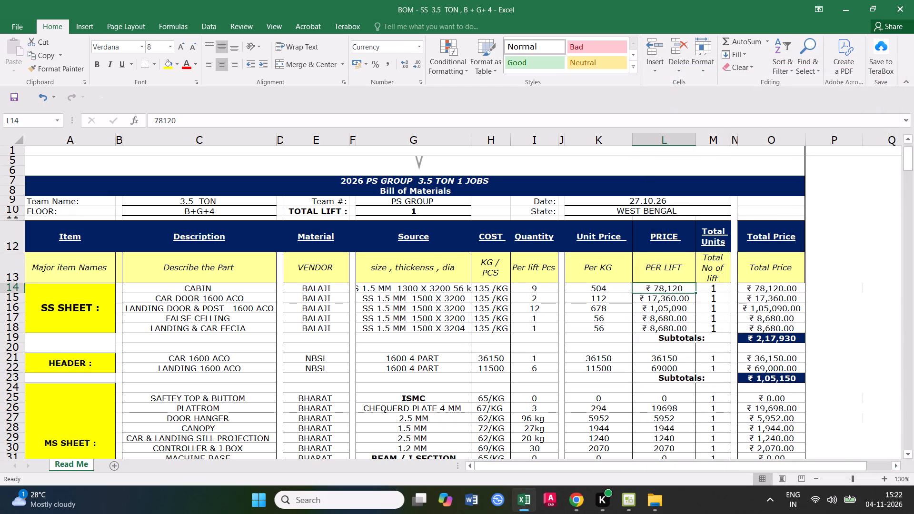
text(68)
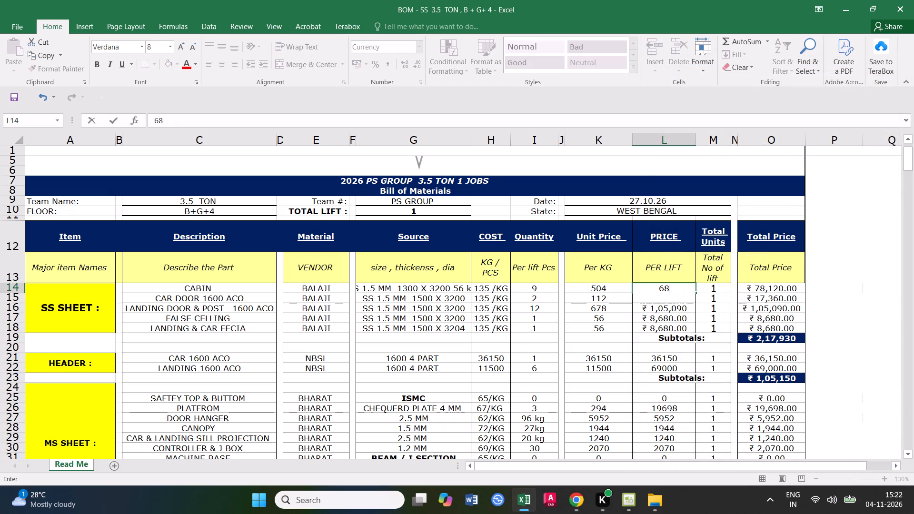
text(040)
click(657, 336)
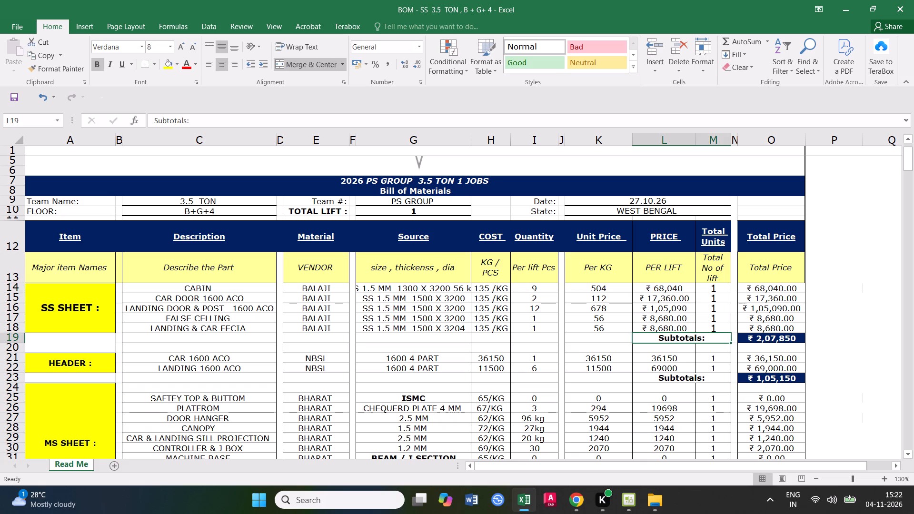
Multiply 112 by 135 in Calculator and set the CAR DOOR 1600 ACO row's PRICE to 15120.
click(665, 300)
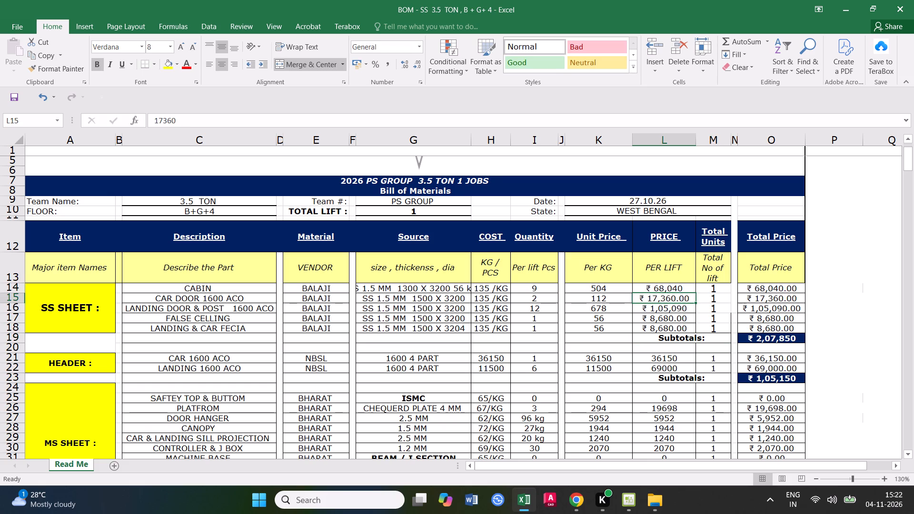
text(112*135)
key(Return)
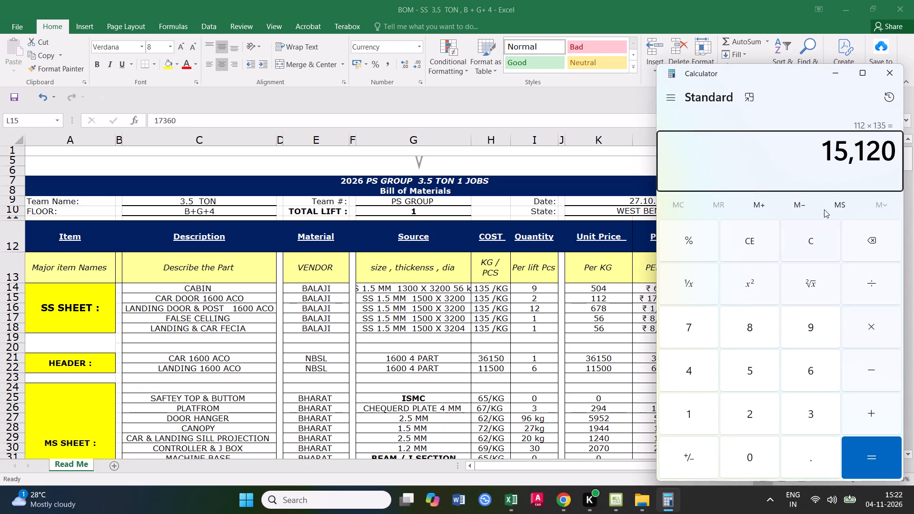
click(886, 69)
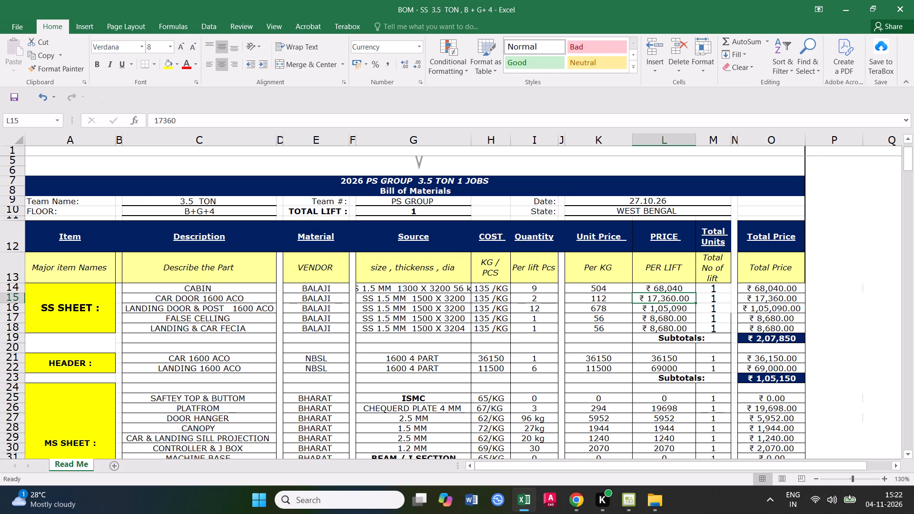
text(15120)
click(636, 343)
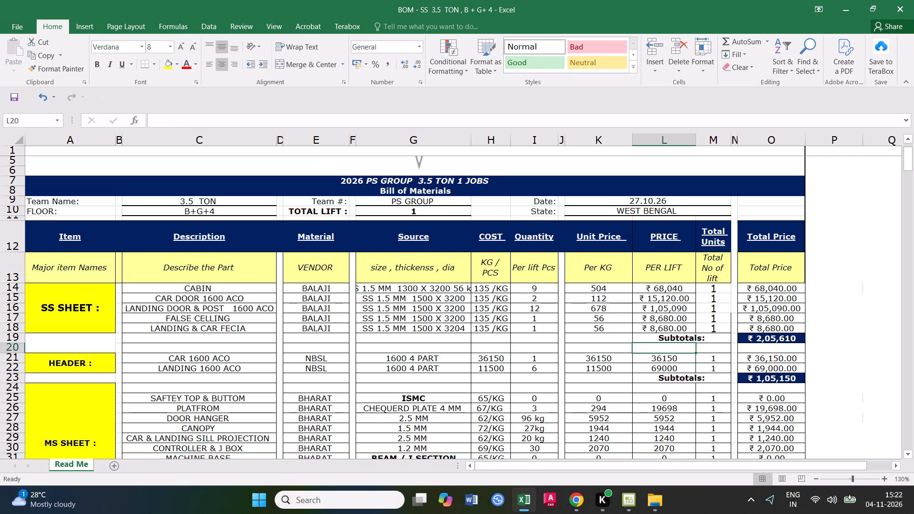
Multiply 678 by 12 in Calculator and set the FALSE CELLING row's PRICE to 8136.
click(663, 309)
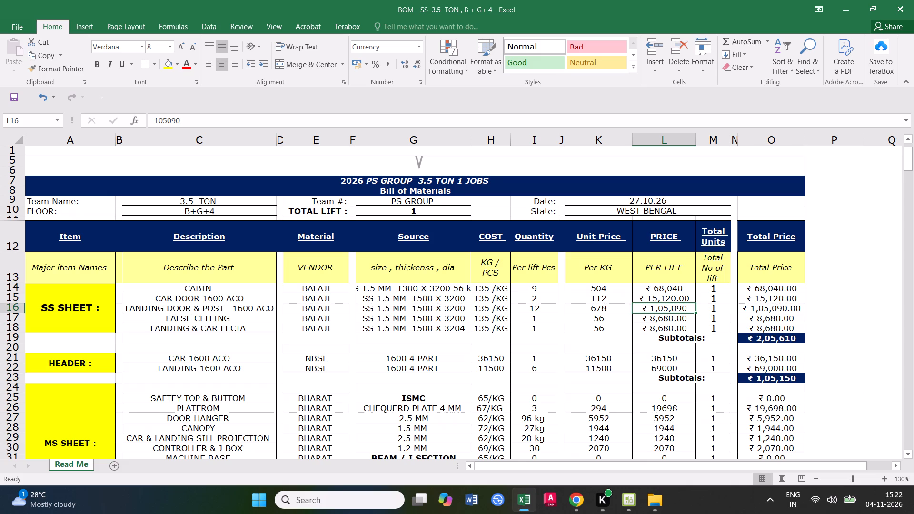
text(135*1)
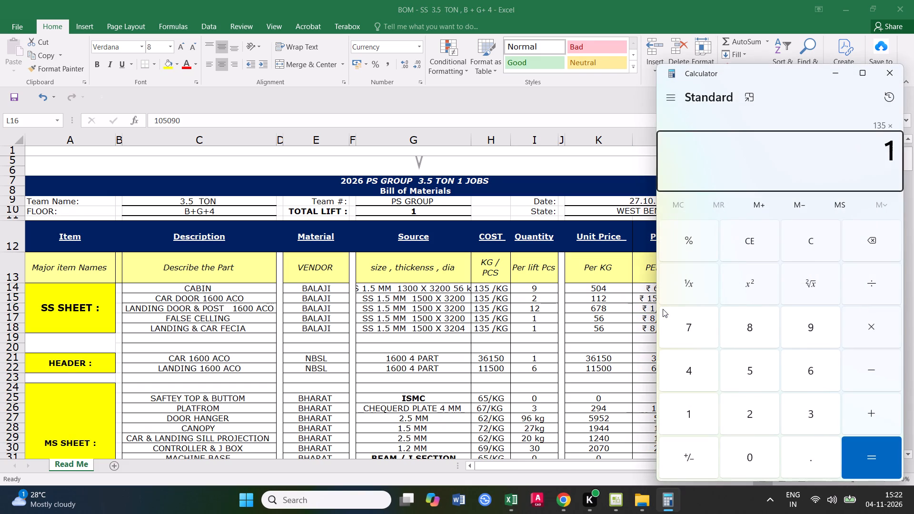
triple_click(824, 240)
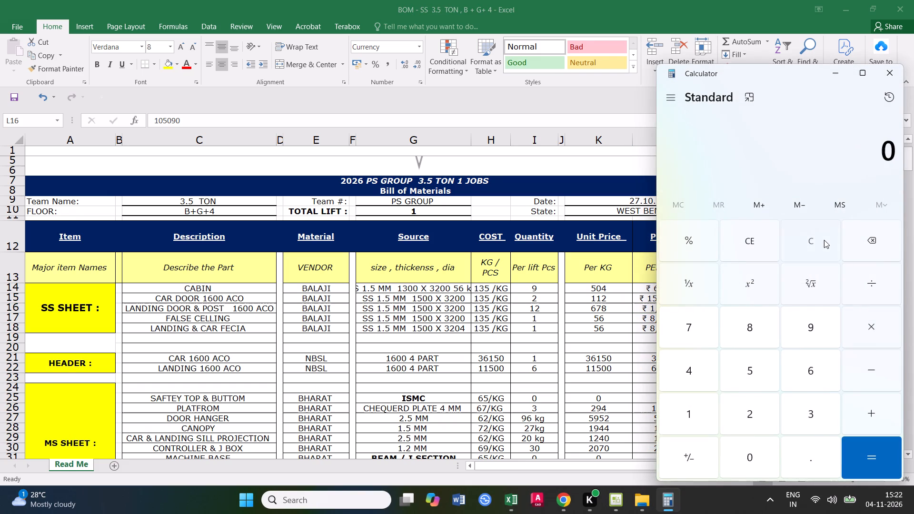
text(678)
text(*12)
key(Return)
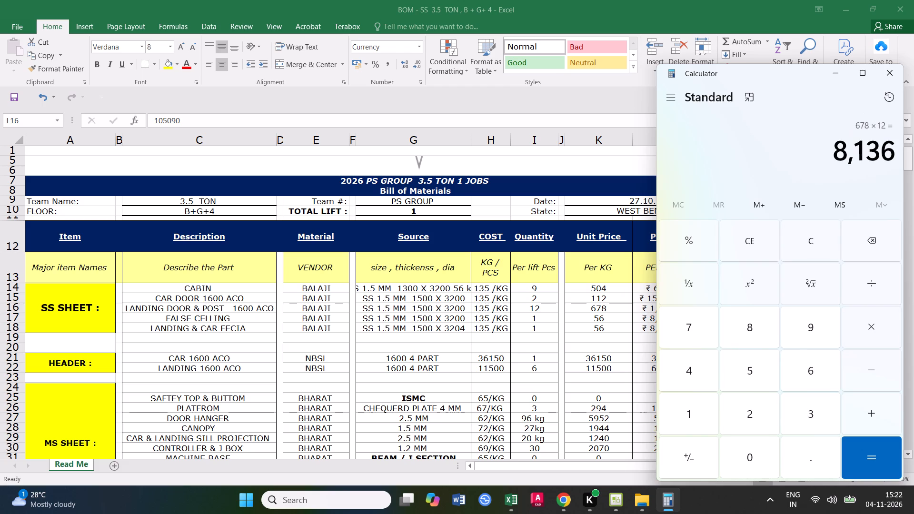
click(892, 66)
click(673, 320)
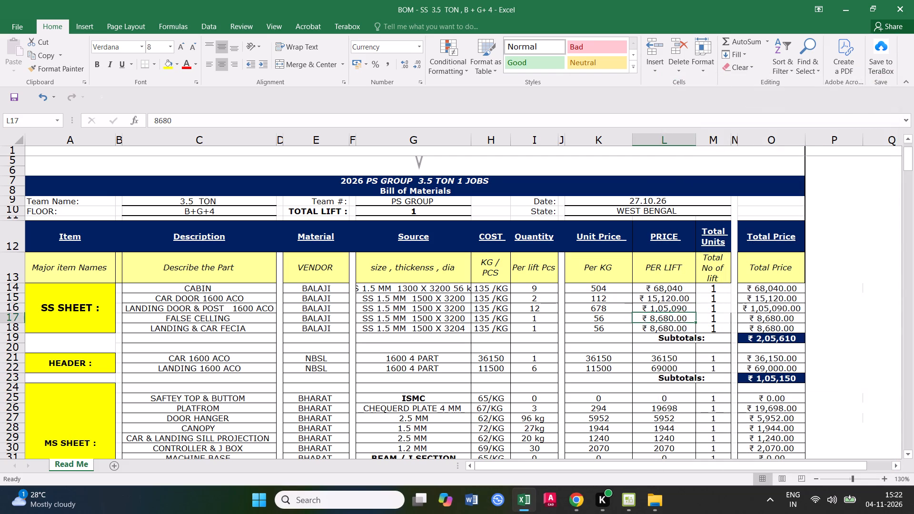
text(8135)
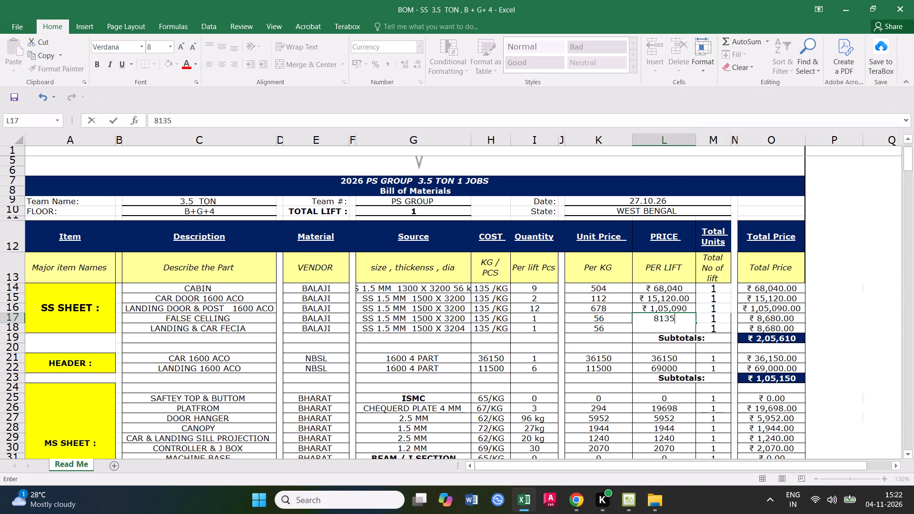
key(BackSpace)
key(6)
click(654, 351)
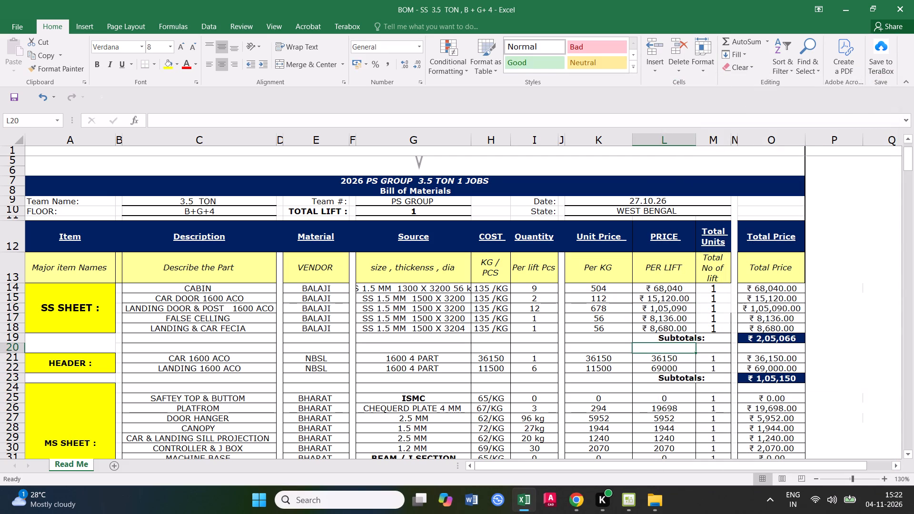
Multiply 135 by 56 in Calculator and set the LANDING & CAR FECIA row's PRICE to 7560.
click(672, 330)
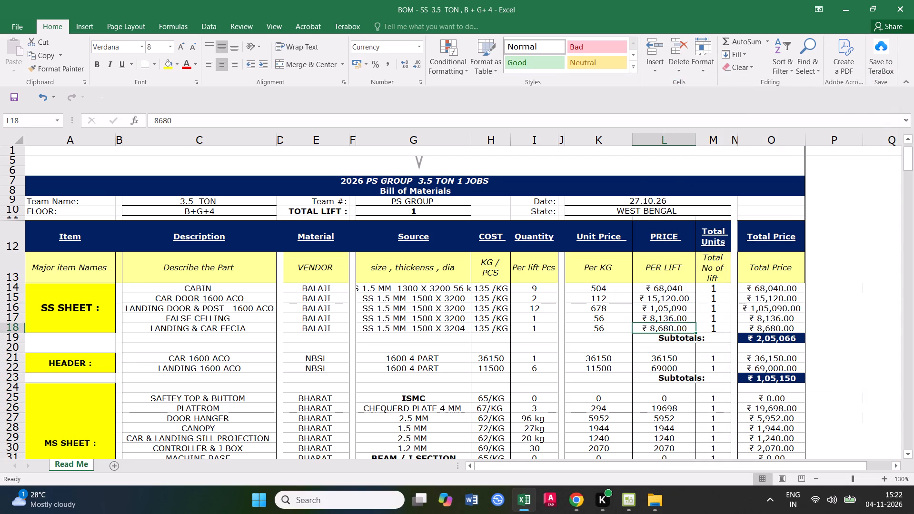
text(135*56)
key(Return)
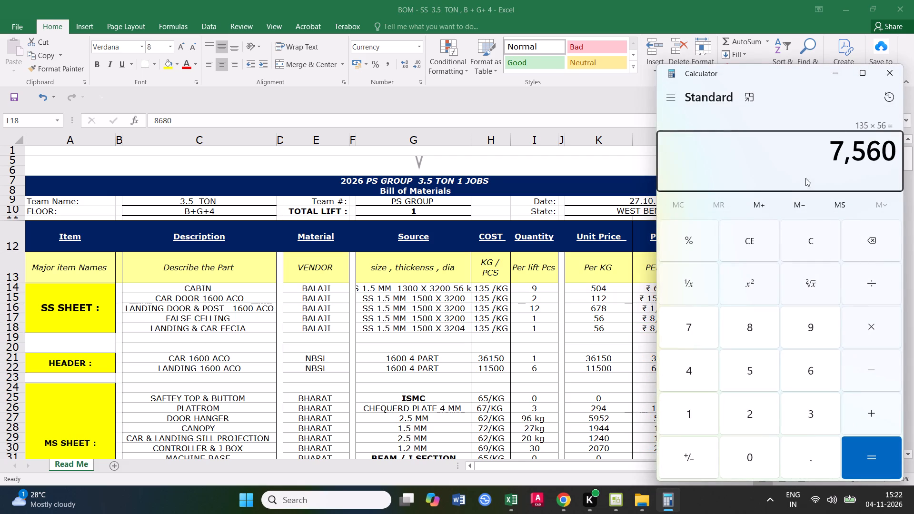
click(894, 78)
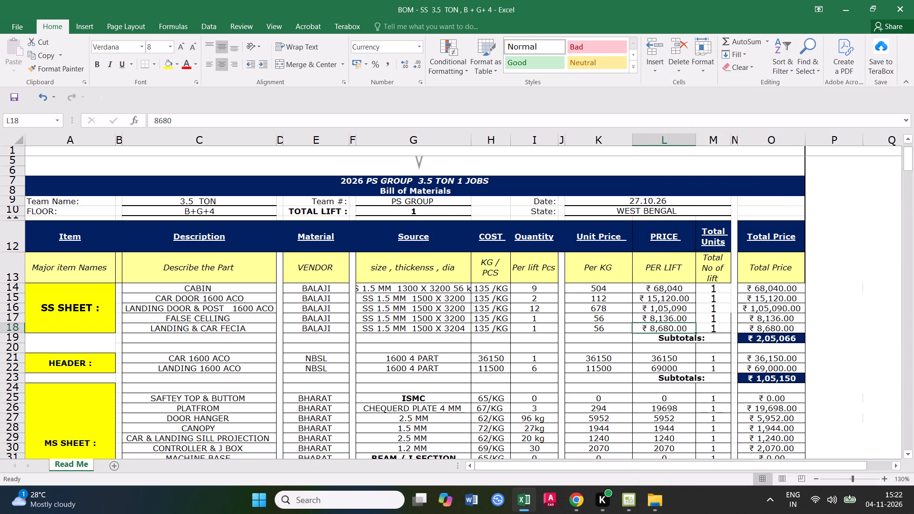
text(7566)
key(BackSpace)
key(0)
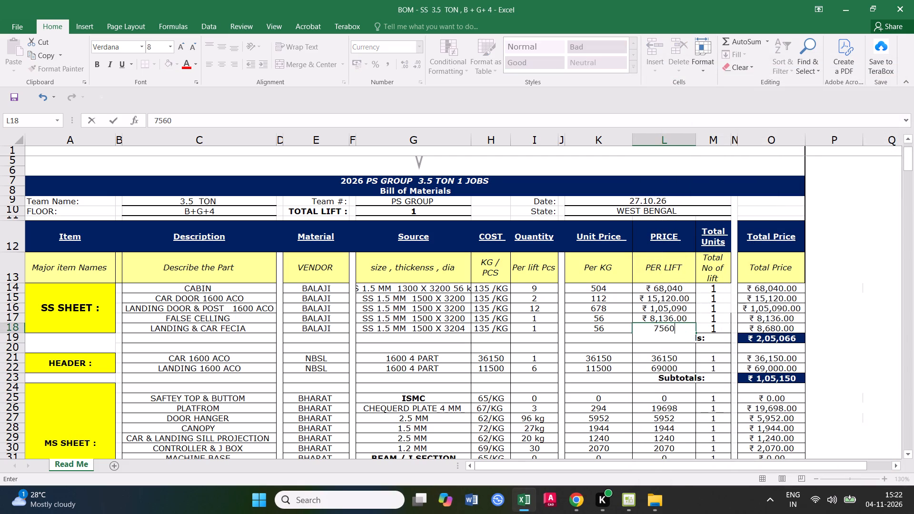
click(634, 364)
click(643, 360)
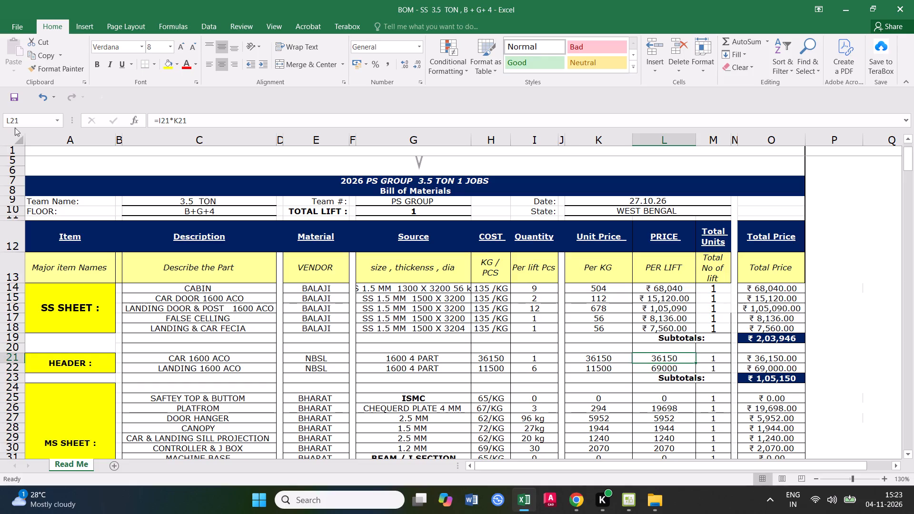
Start a Save As of the updated bill of materials workbook.
click(24, 27)
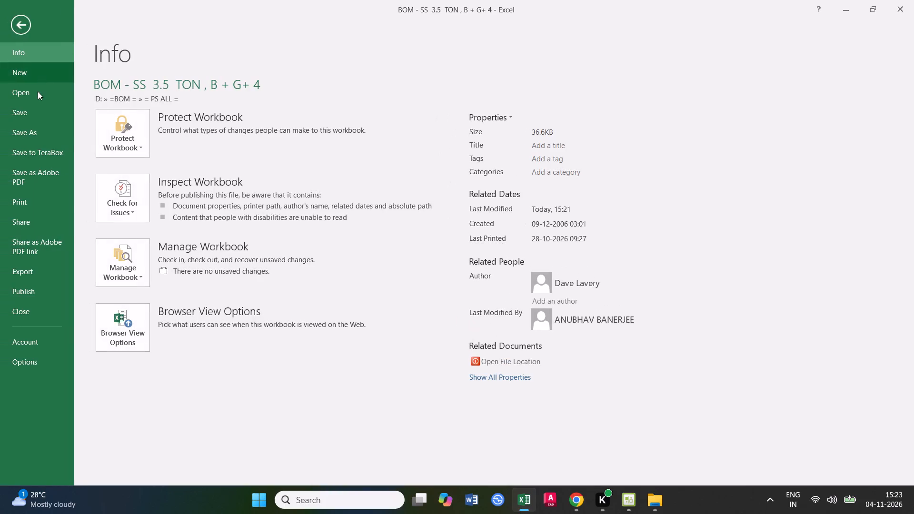
click(32, 134)
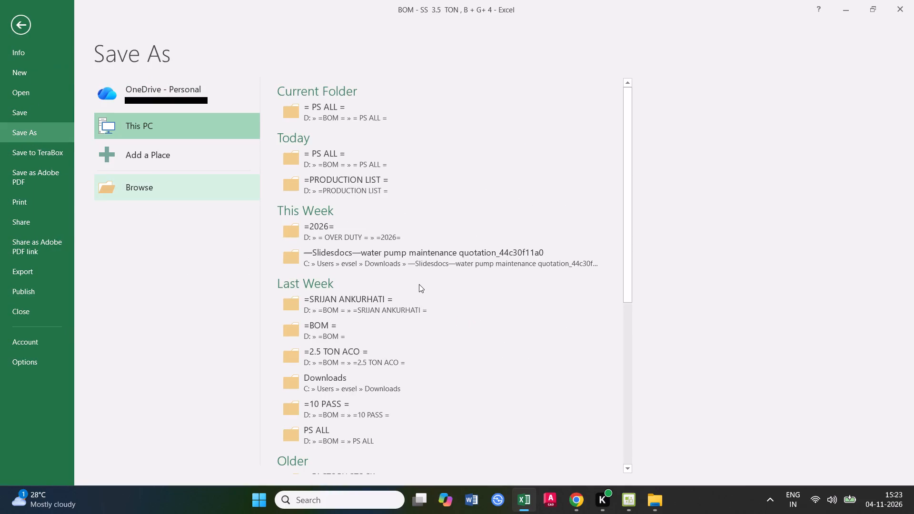
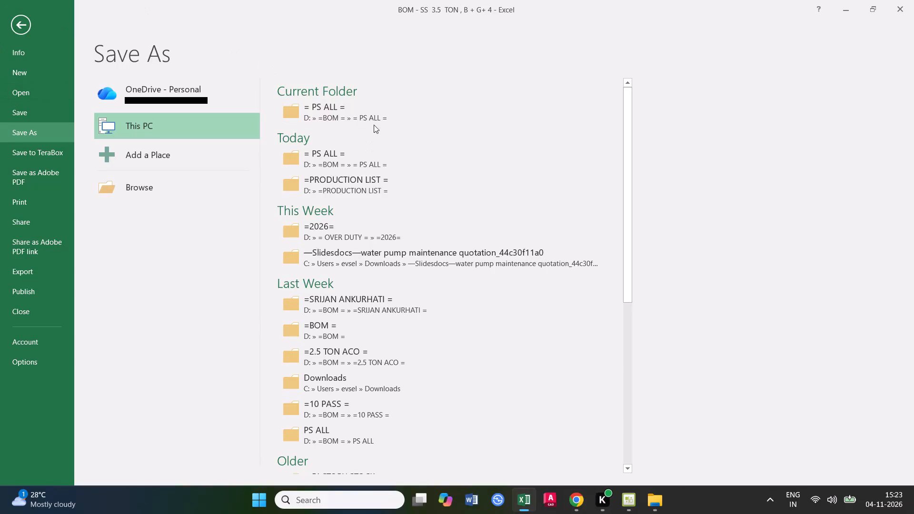
Create a folder named new ss 135 kg inside the = PS ALL = folder as the save location.
click(363, 110)
scroll(213, 135, down, 5)
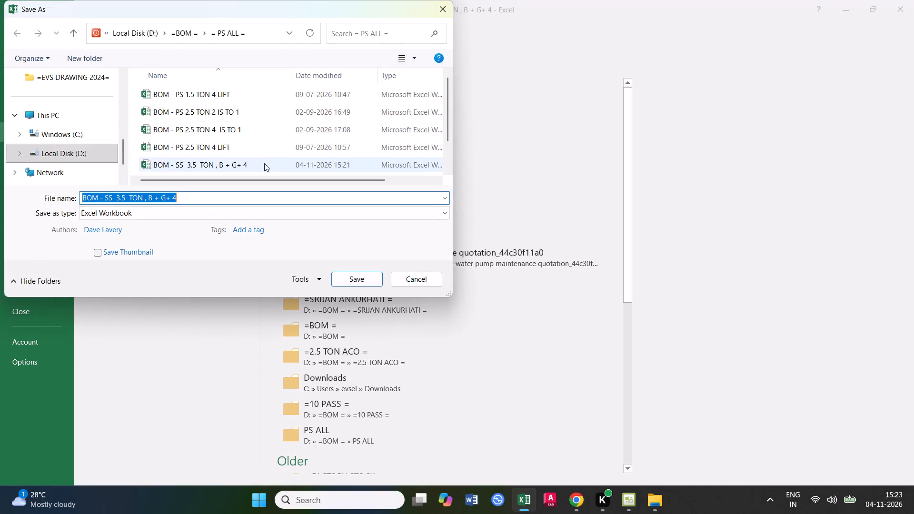
right_click(268, 154)
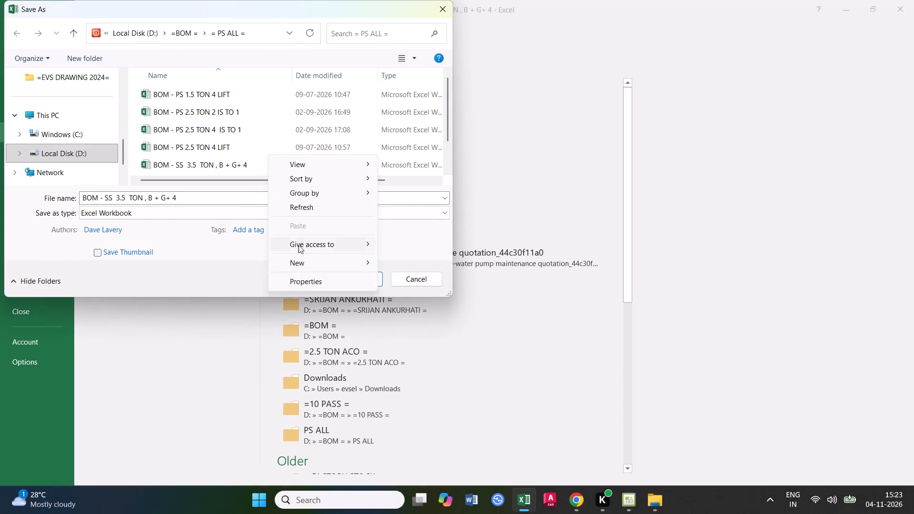
click(308, 261)
click(408, 261)
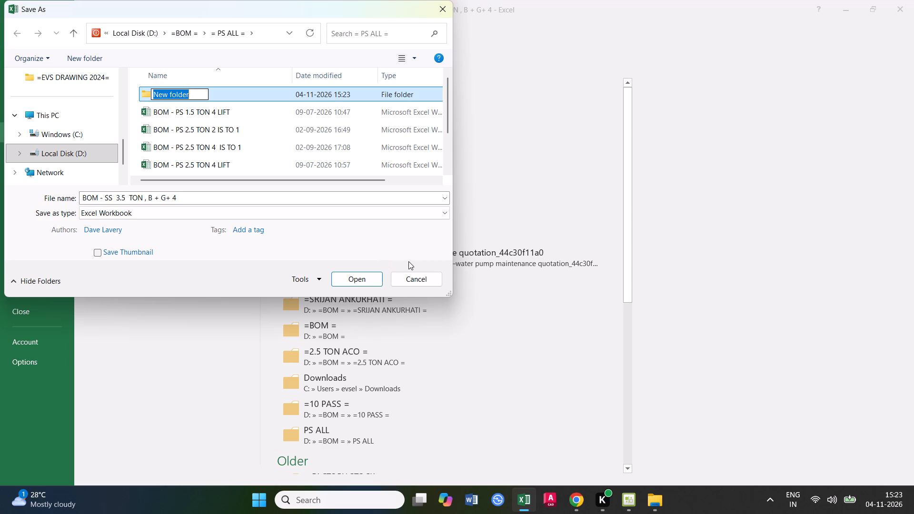
text(new ss 135)
key(space)
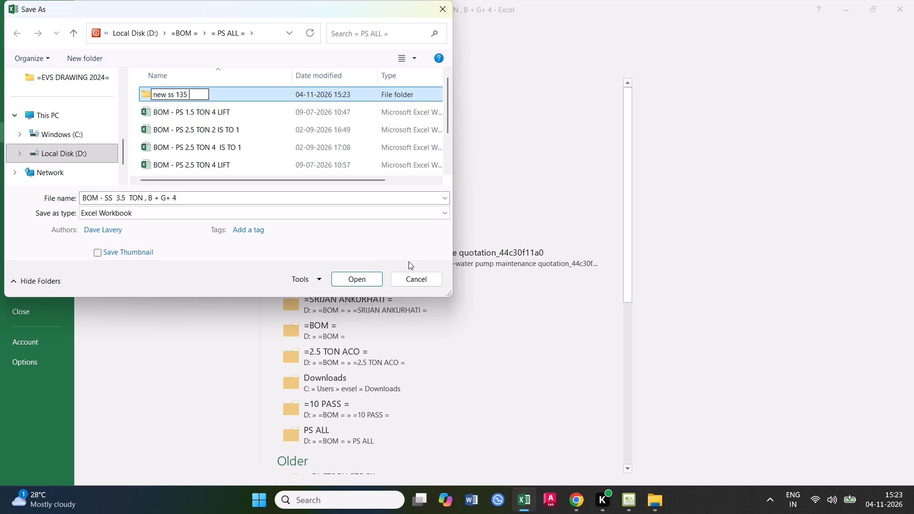
text(kh)
key(BackSpace)
text(g)
key(space)
key(Return)
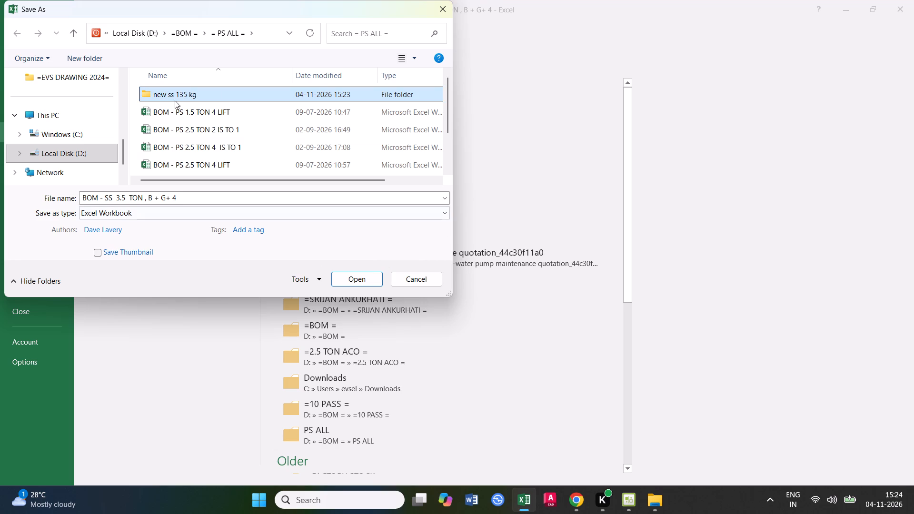
Save the workbook as BOM - SS 3.5 TON , B + G+ 4 in the new ss 135 kg folder.
double_click(178, 92)
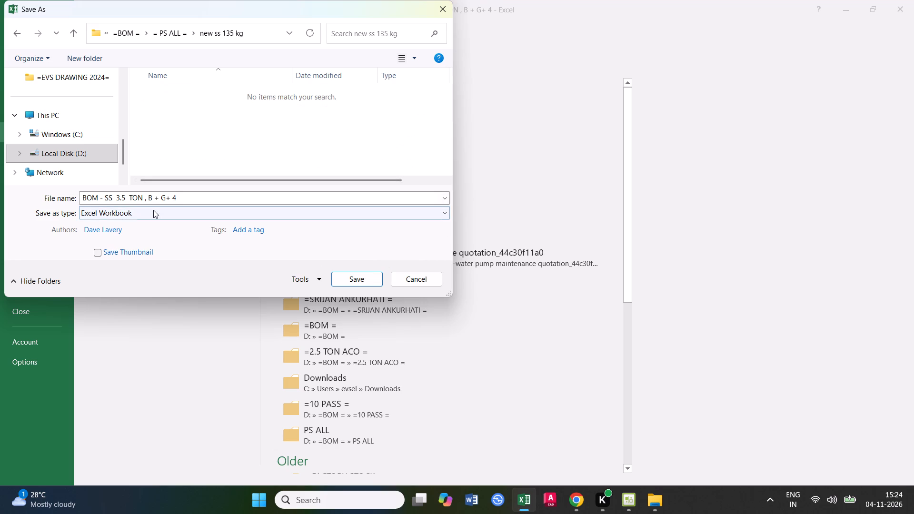
click(347, 275)
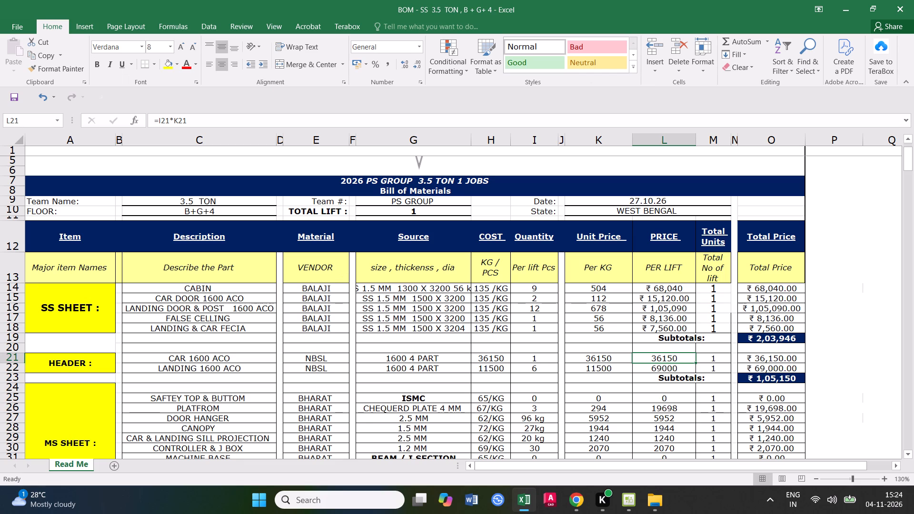
click(460, 325)
click(18, 93)
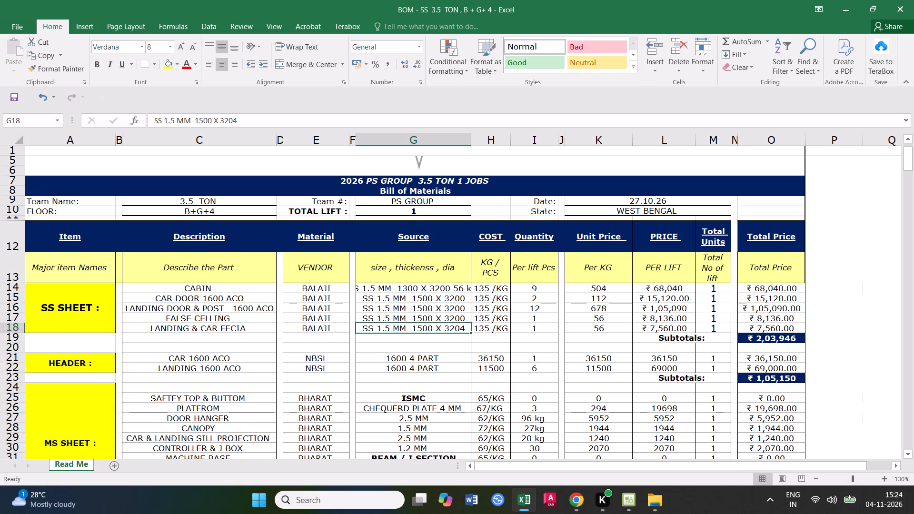
Look over the SS SHEET, HEADER and MS SHEET rows, select the CABIN row and save the workbook again.
scroll(498, 309, down, 1)
click(10, 258)
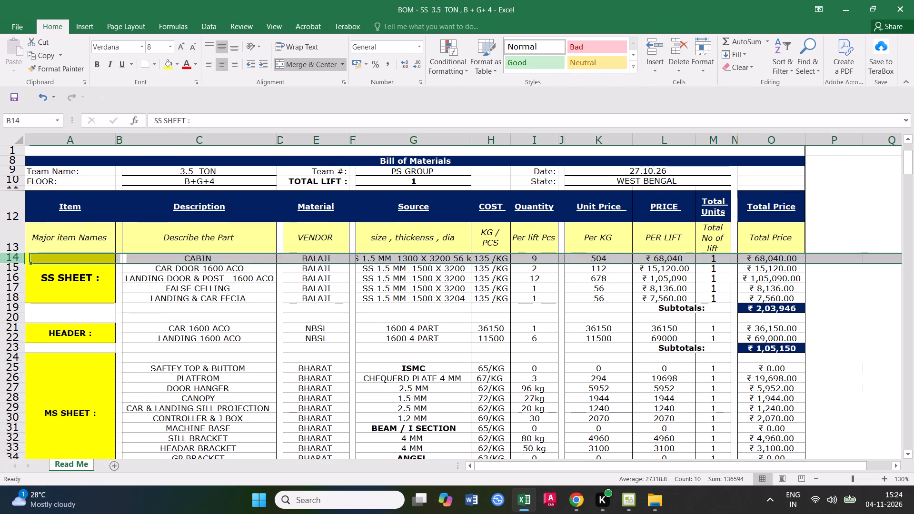
click(11, 103)
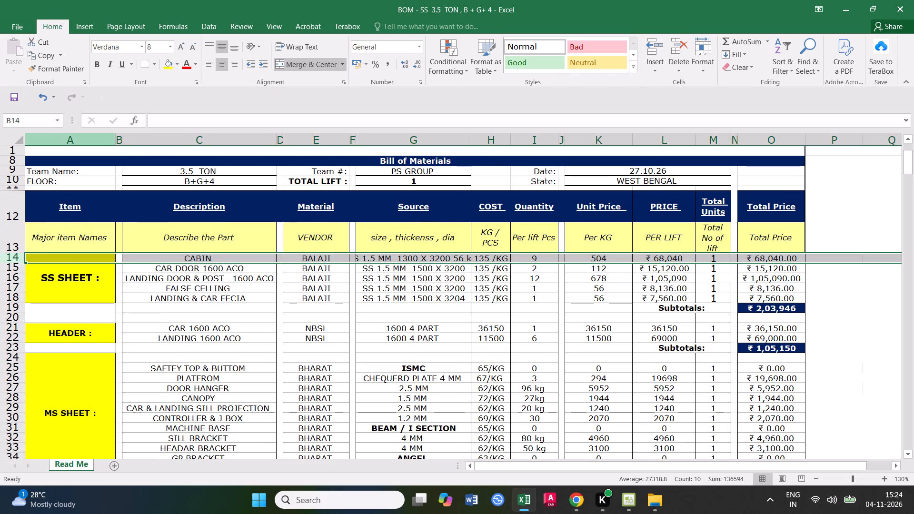
scroll(421, 300, down, 1)
click(459, 295)
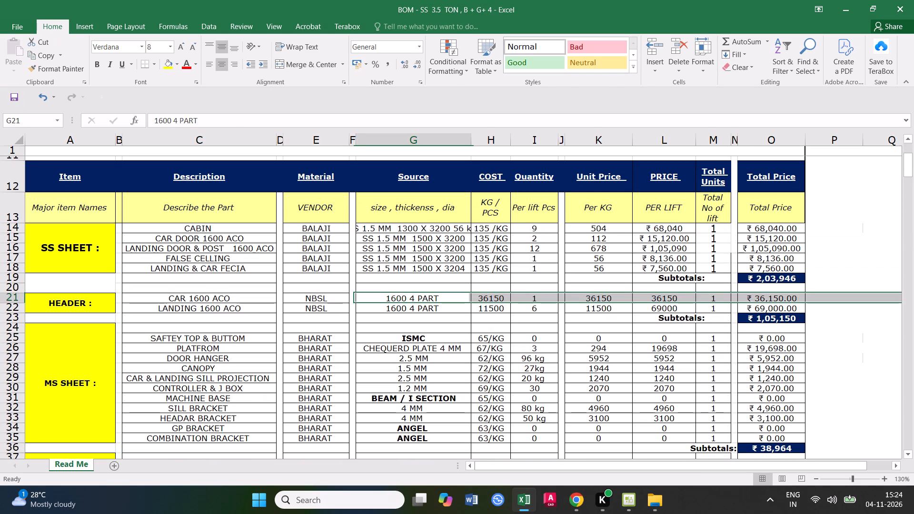
click(13, 226)
click(14, 228)
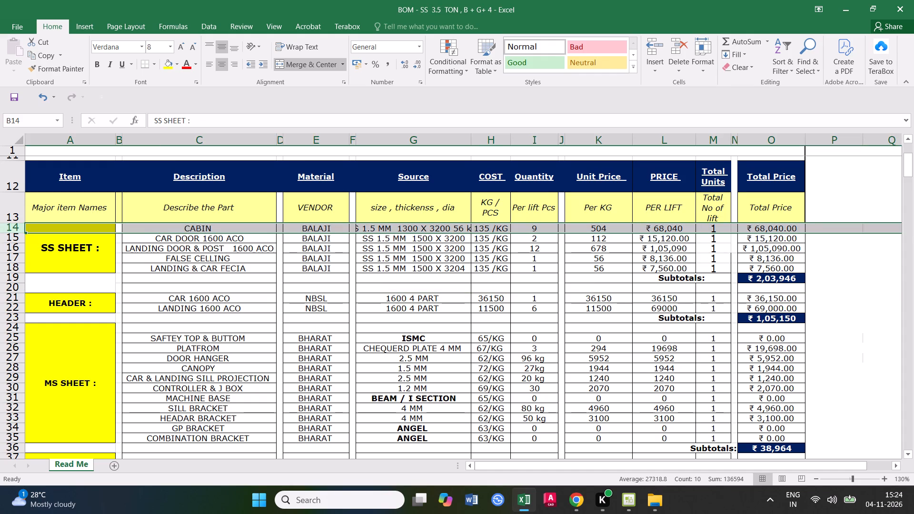
click(99, 253)
click(13, 228)
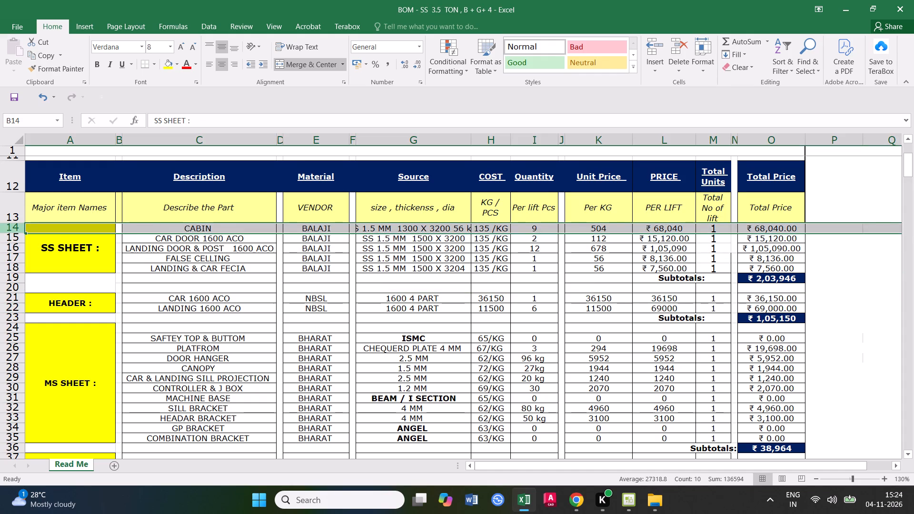
click(220, 286)
click(19, 227)
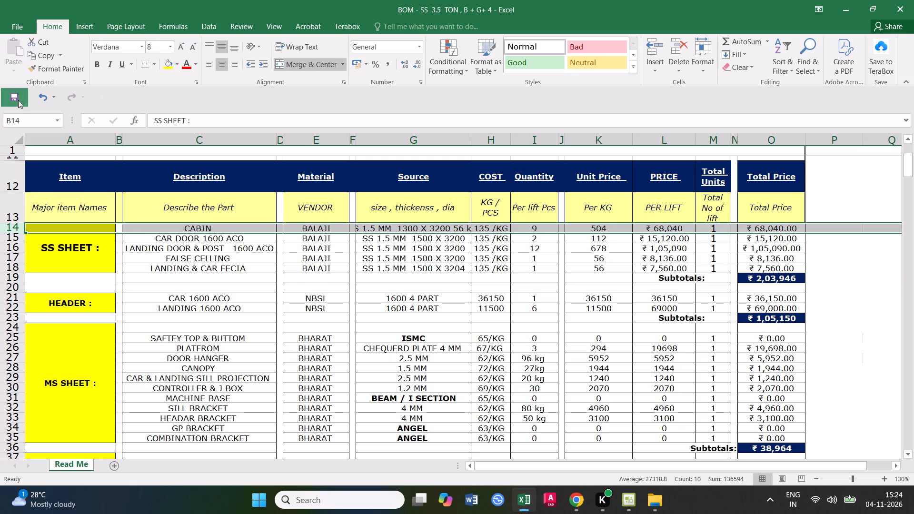
click(18, 98)
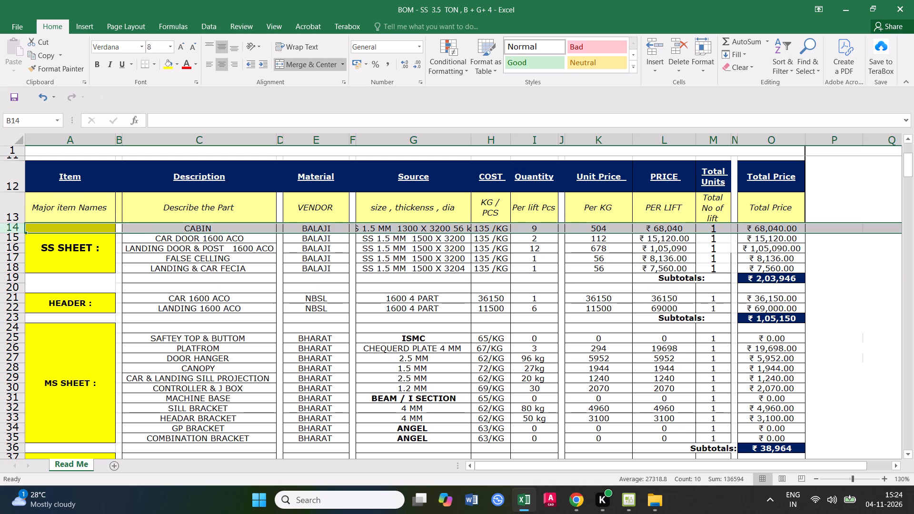
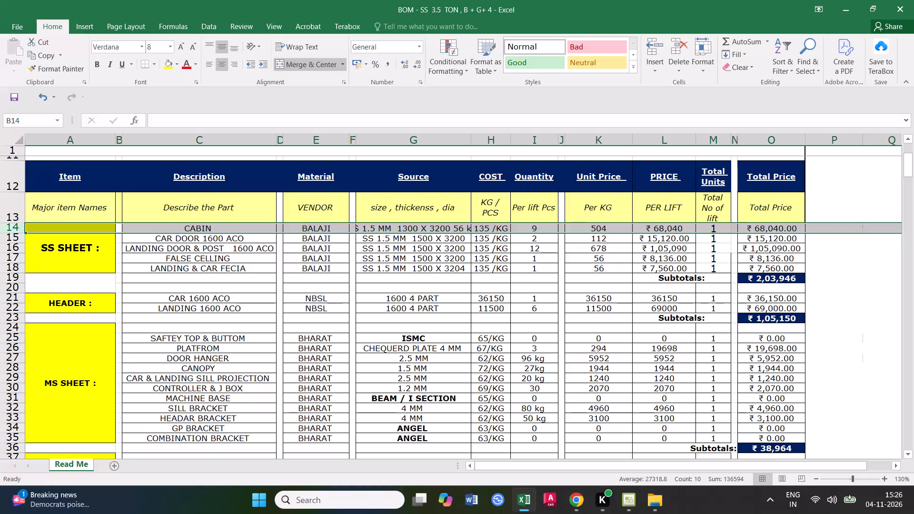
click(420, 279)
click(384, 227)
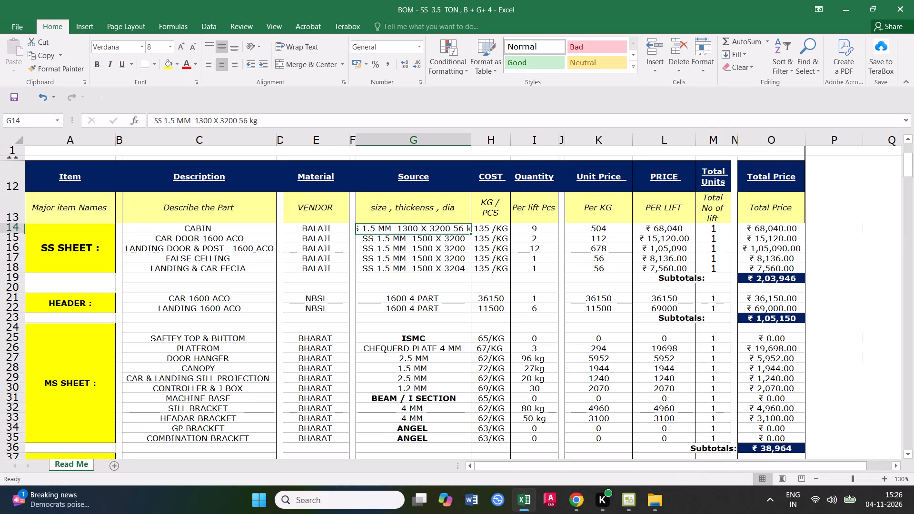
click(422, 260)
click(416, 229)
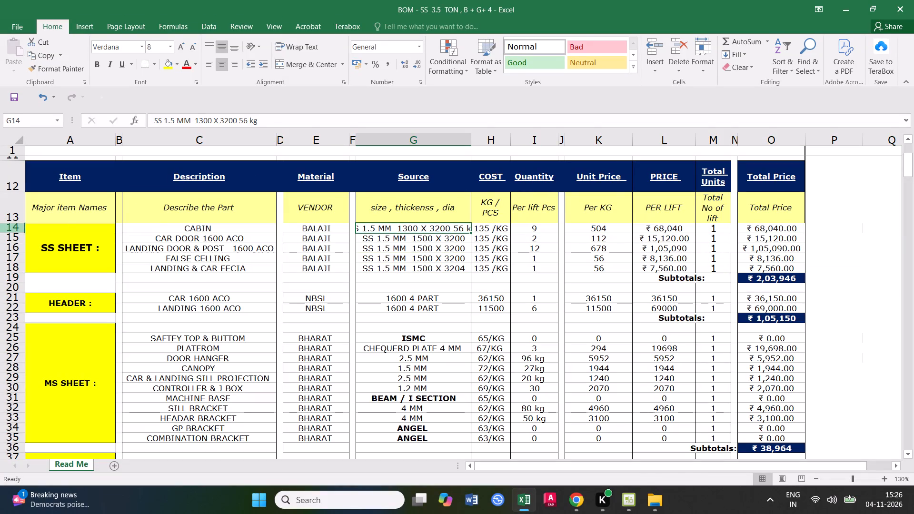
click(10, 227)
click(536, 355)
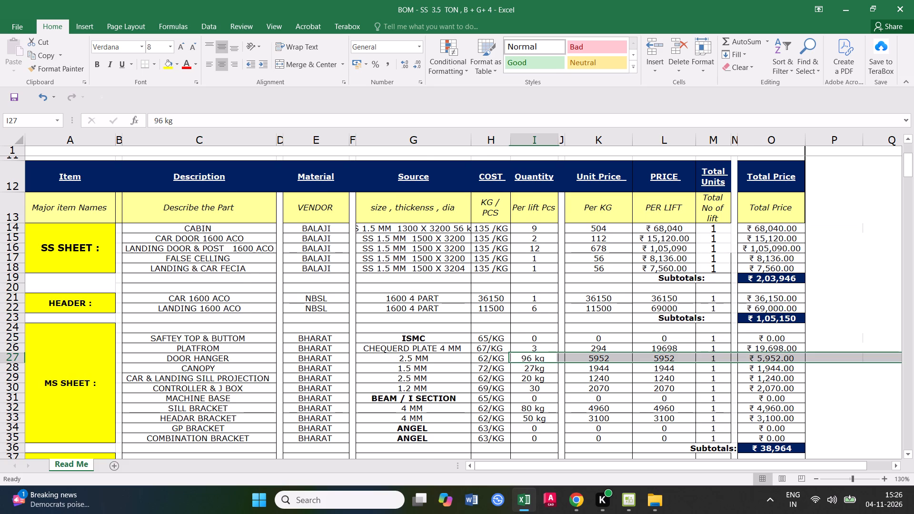
Inspect the ALL Totals formula at the end of the bill of materials and review the section subtotals back to the sheet's header.
scroll(576, 304, down, 15)
scroll(665, 346, down, 17)
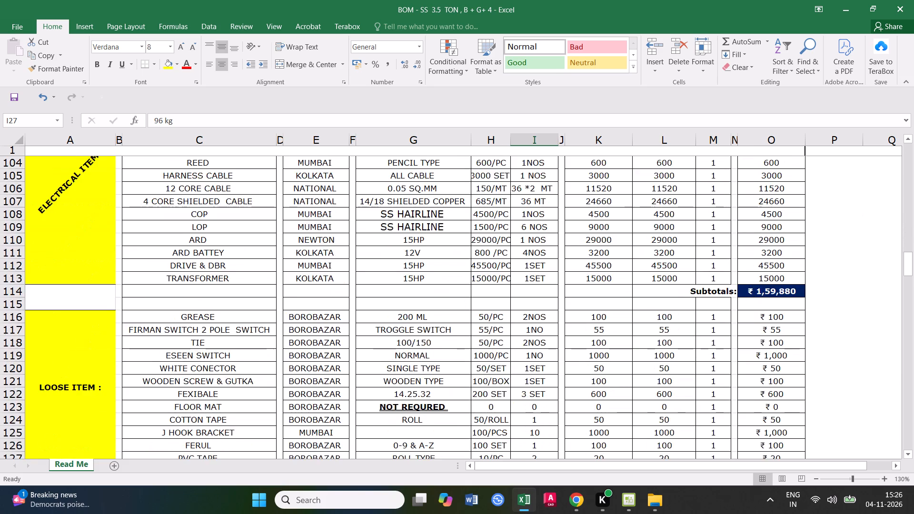
scroll(670, 368, down, 7)
scroll(670, 373, up, 2)
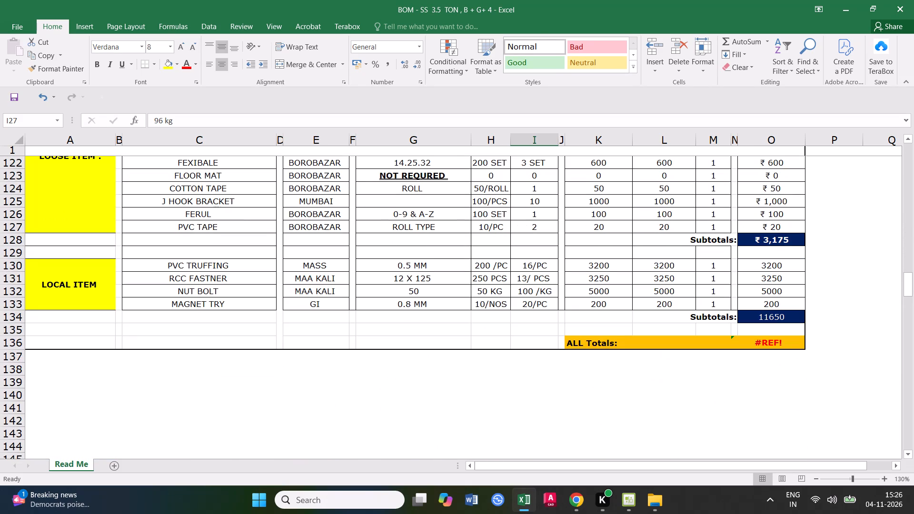
click(775, 341)
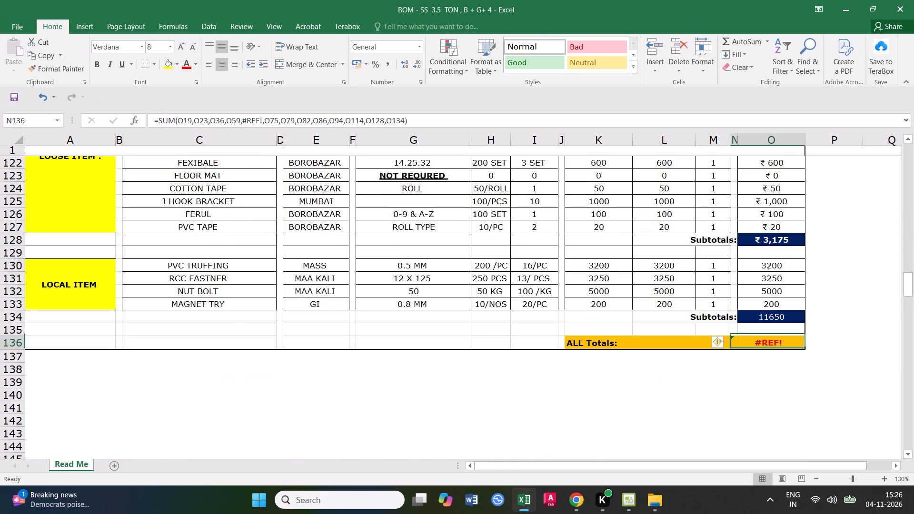
scroll(586, 387, up, 18)
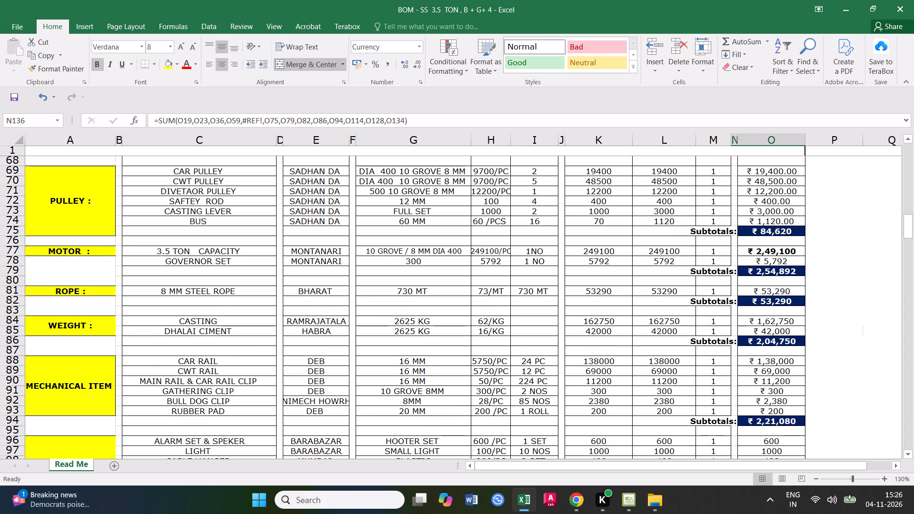
scroll(568, 327, up, 6)
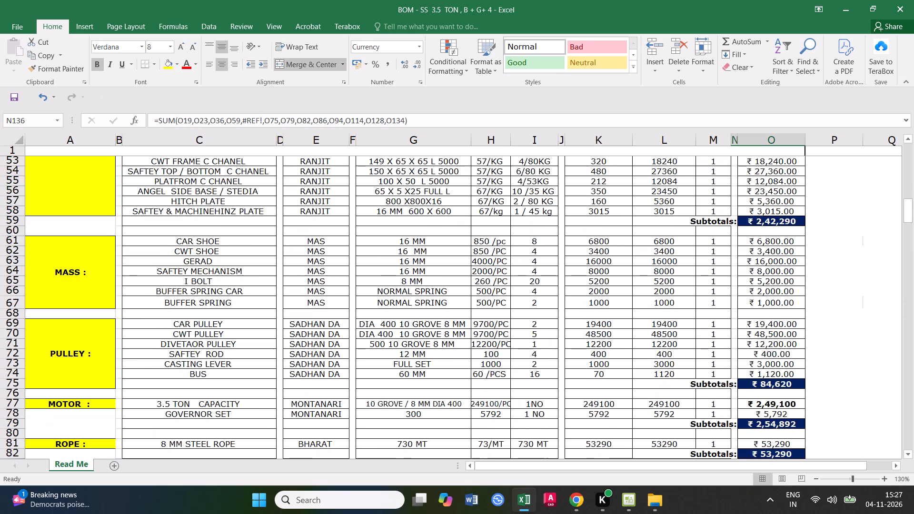
scroll(568, 327, up, 16)
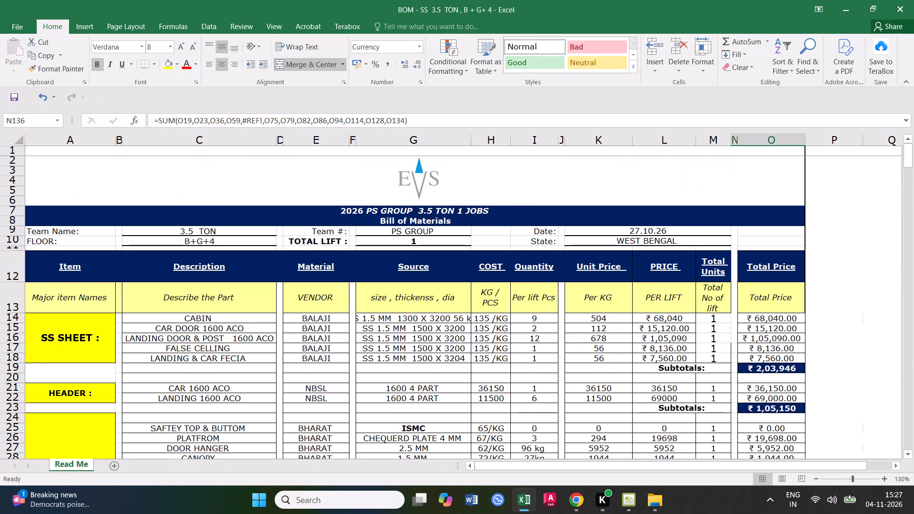
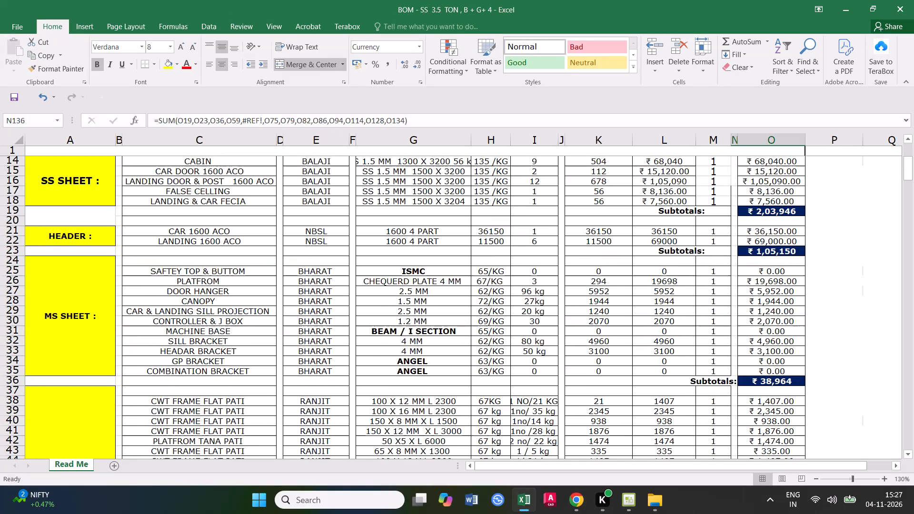
Review the MS SHEET and MS CHANEL & ANGEL items, selecting the whole MACHINE BASE I SECTION row.
click(415, 278)
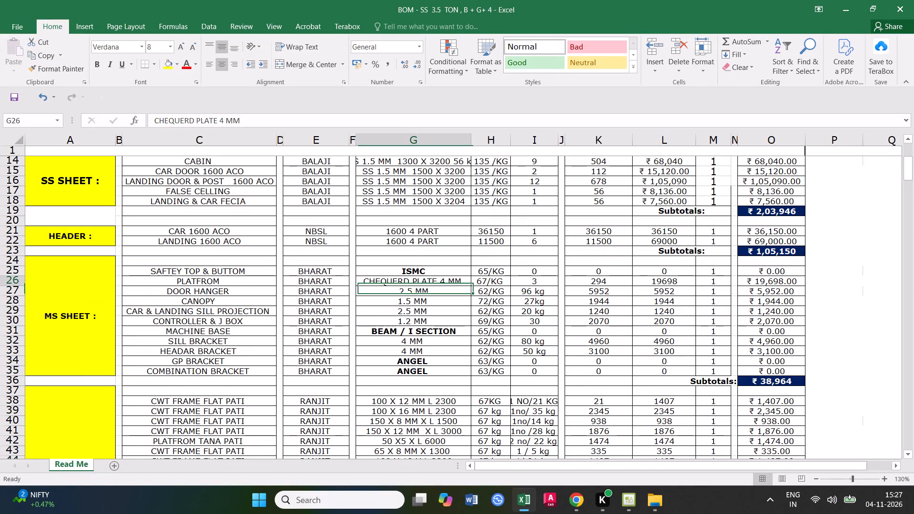
scroll(437, 335, down, 8)
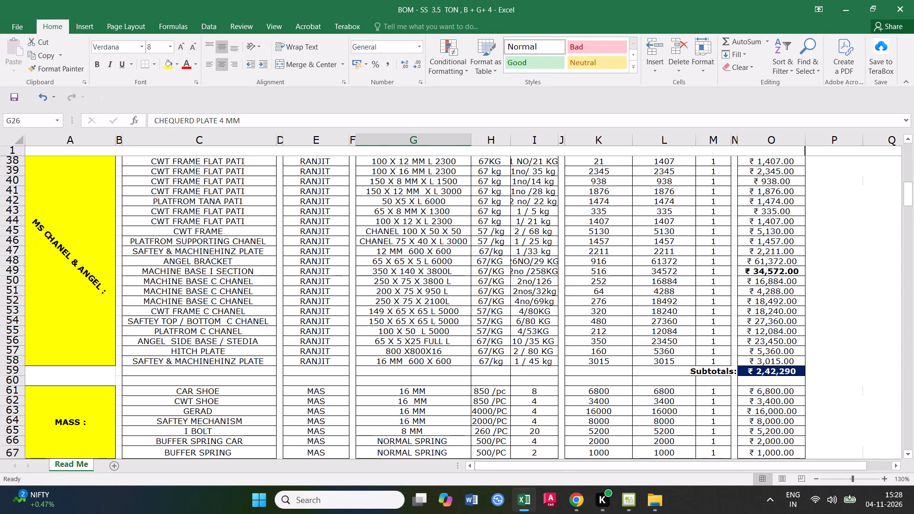
click(13, 274)
click(15, 272)
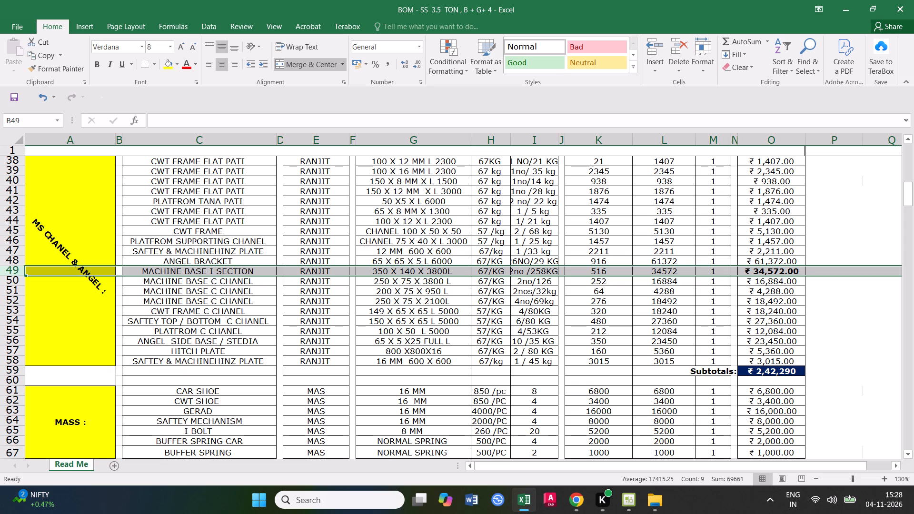
Open the ALL Totals formula and check its cell references against the SS SHEET and HEADER subtotals.
scroll(786, 84, down, 5)
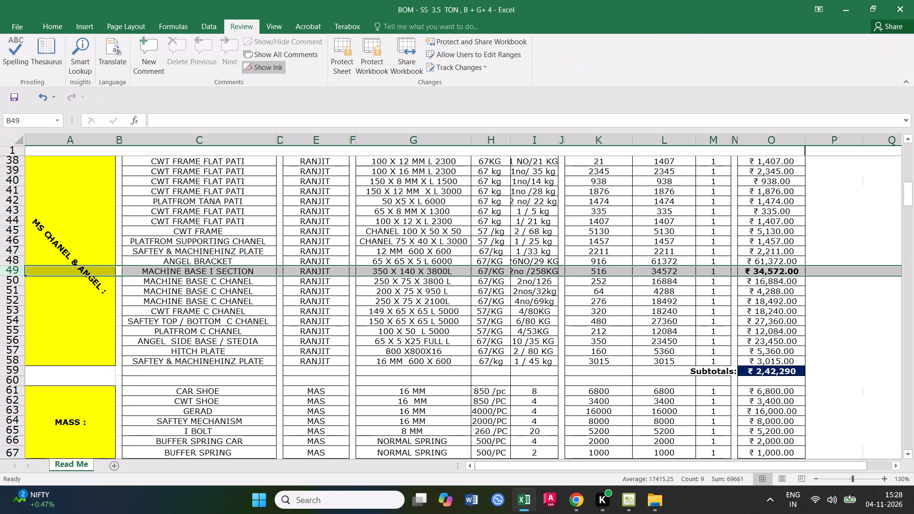
scroll(778, 300, down, 20)
scroll(778, 300, down, 8)
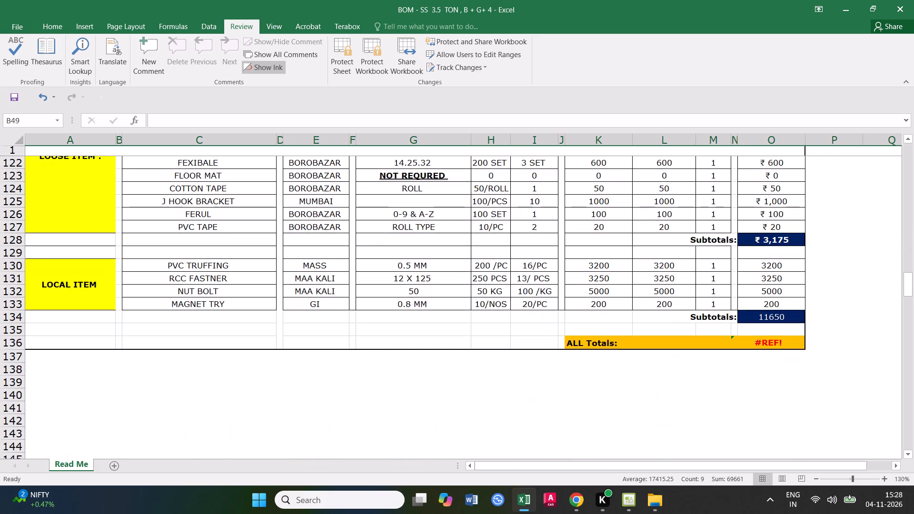
click(776, 345)
click(423, 122)
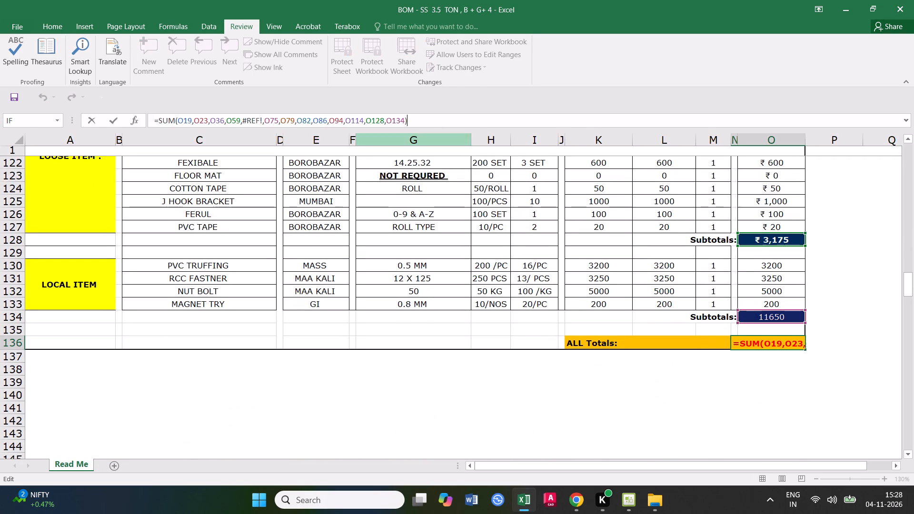
scroll(656, 298, up, 4)
drag(910, 289, 910, 287)
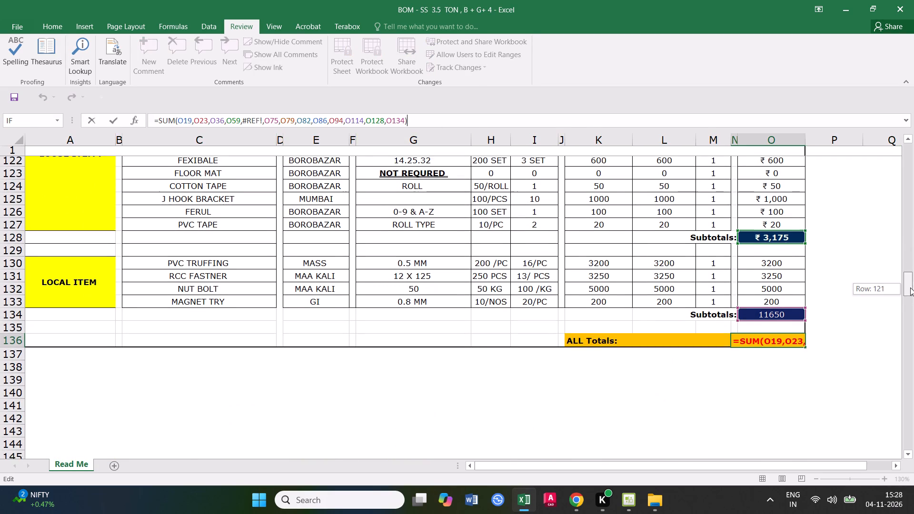
drag(910, 287, 913, 159)
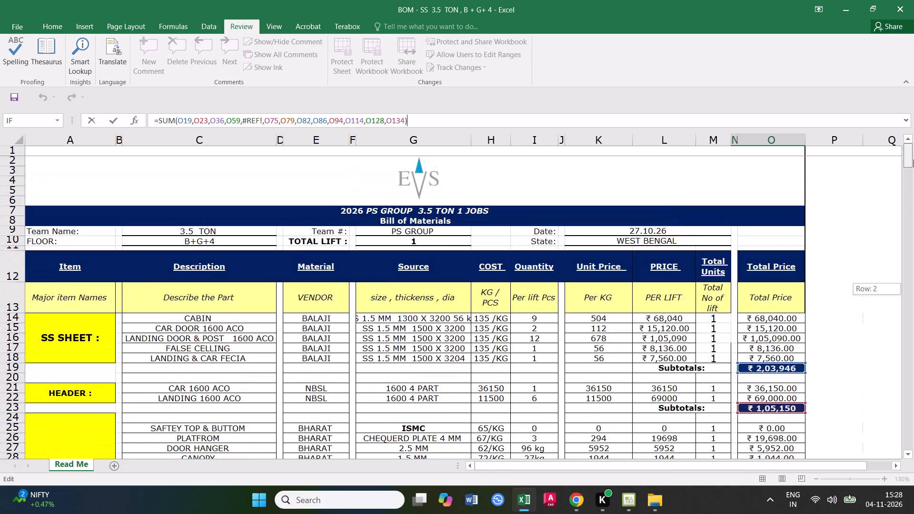
drag(913, 159, 913, 167)
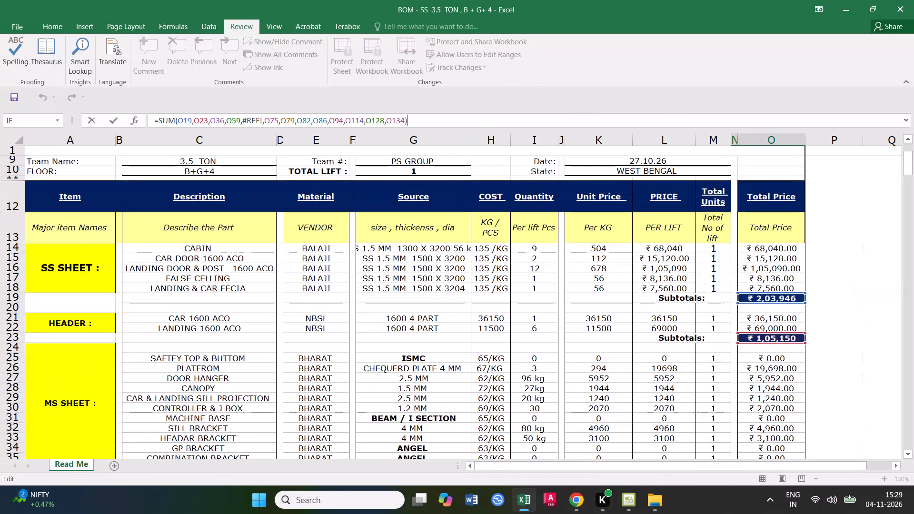
key(Return)
Inspect the LOCAL ITEM subtotal formula, then reopen the ALL Totals formula and trace its references through every section's subtotal.
click(775, 438)
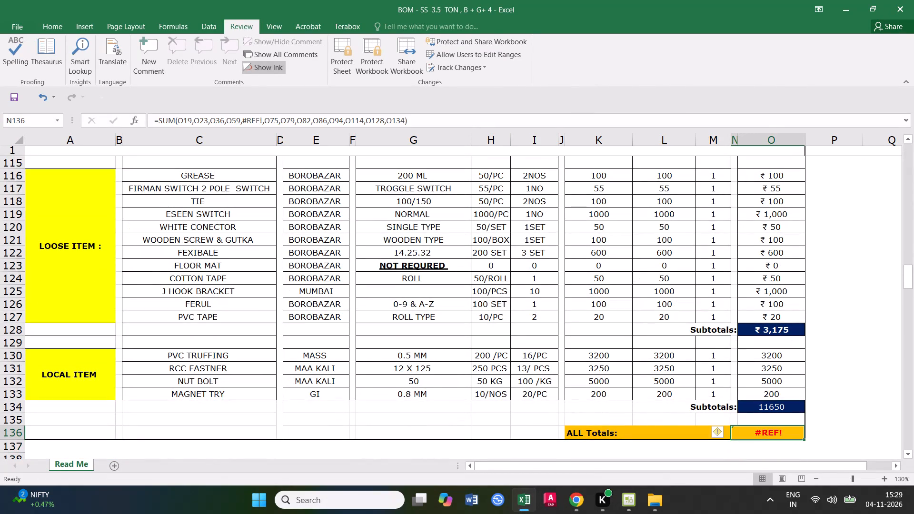
click(765, 404)
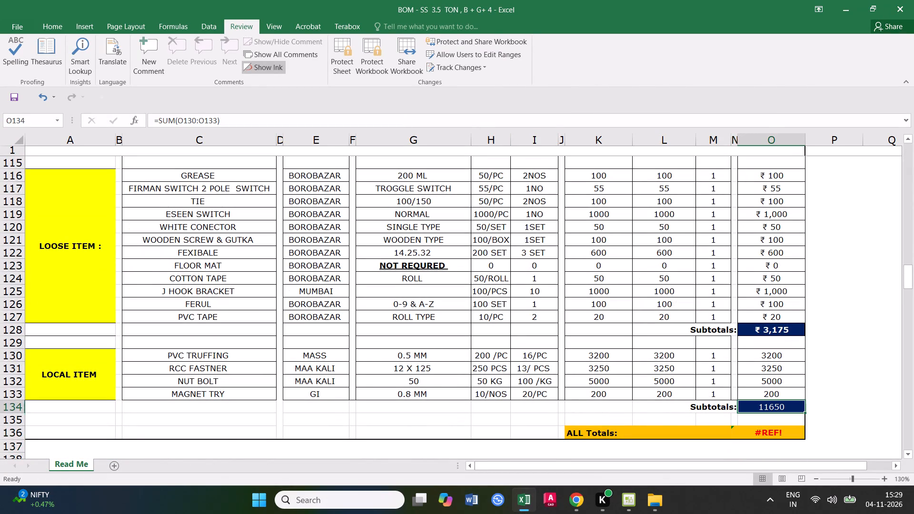
click(763, 439)
click(426, 120)
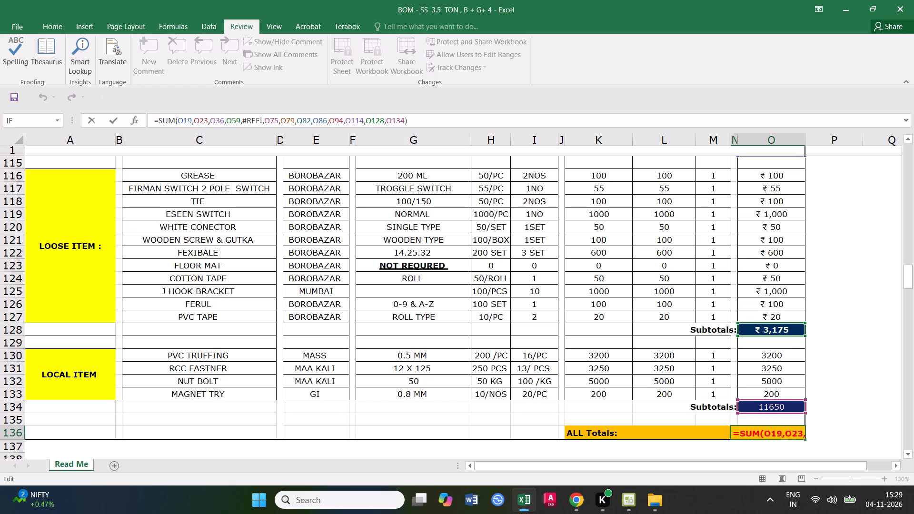
drag(907, 281, 906, 259)
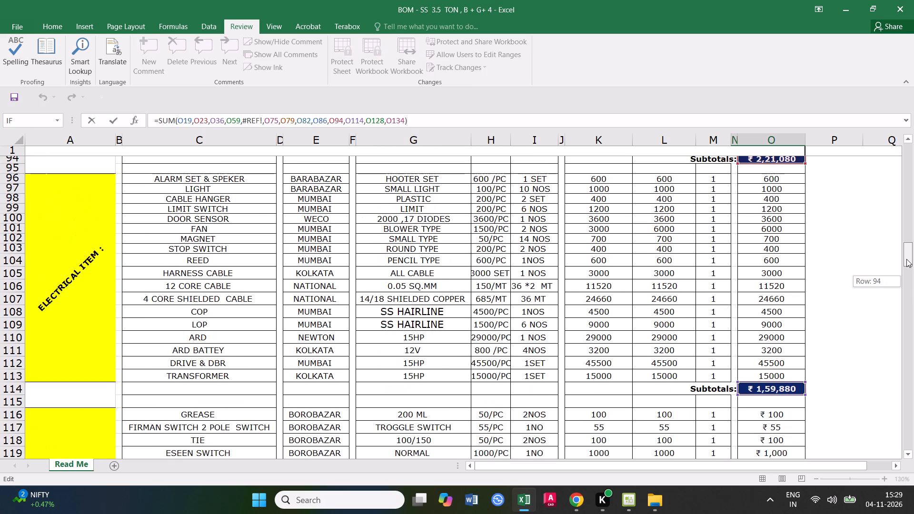
drag(906, 259, 903, 227)
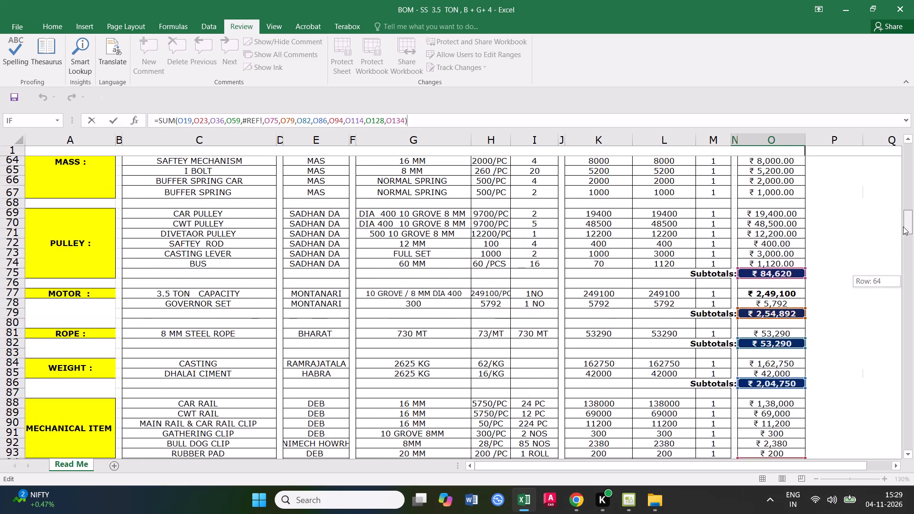
drag(903, 227, 896, 192)
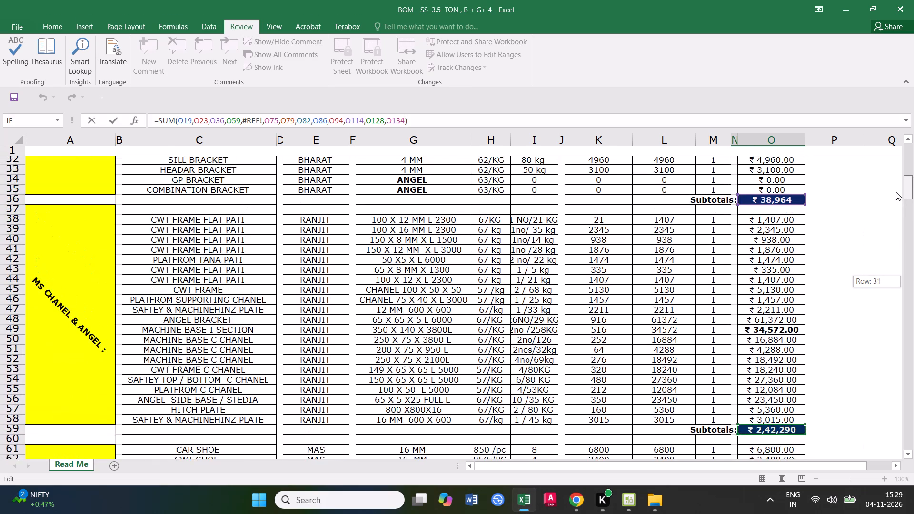
drag(896, 192, 895, 160)
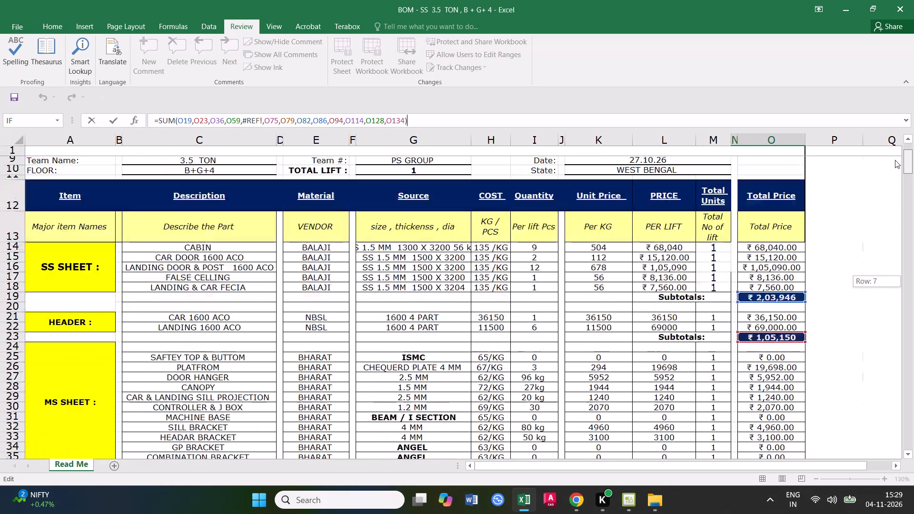
drag(895, 160, 894, 157)
drag(906, 156, 906, 163)
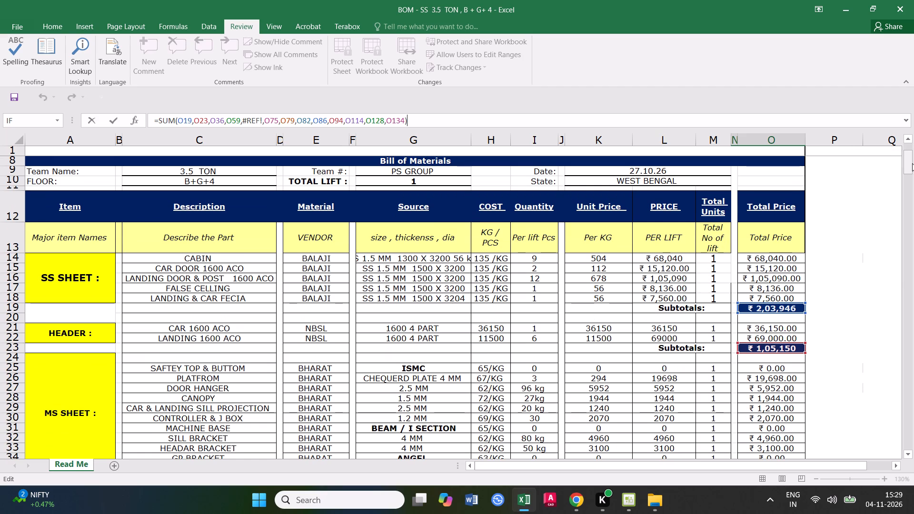
drag(912, 163, 913, 248)
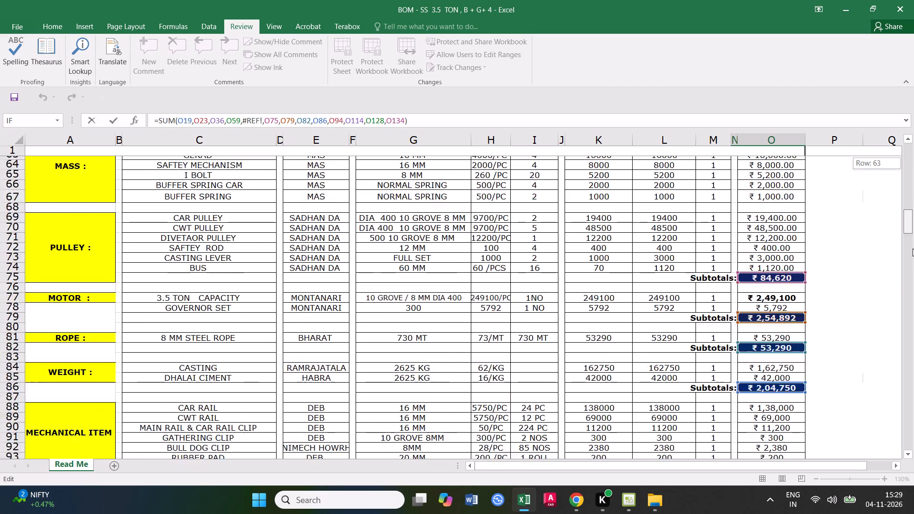
drag(913, 248, 913, 275)
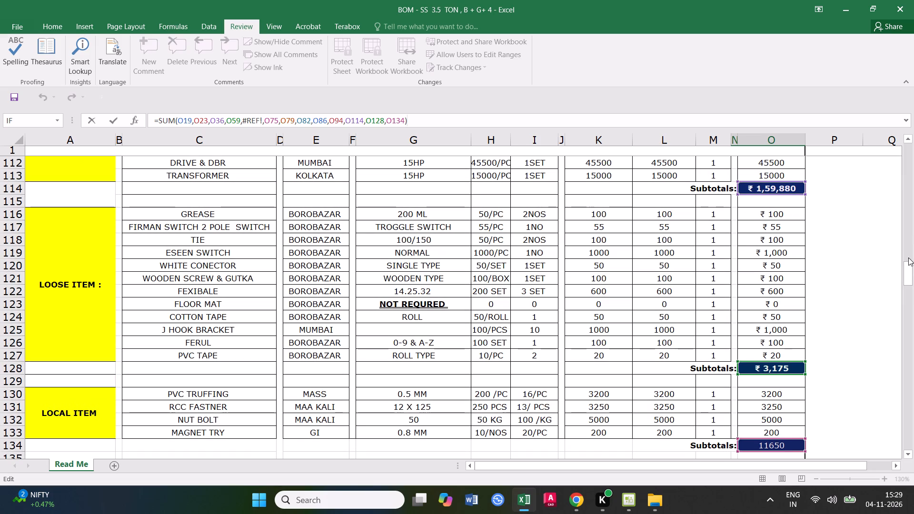
drag(907, 270, 907, 279)
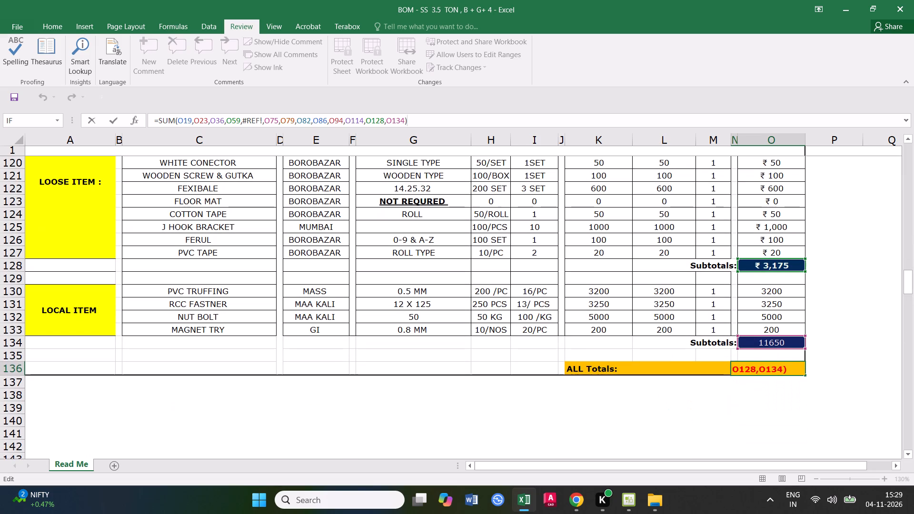
click(792, 367)
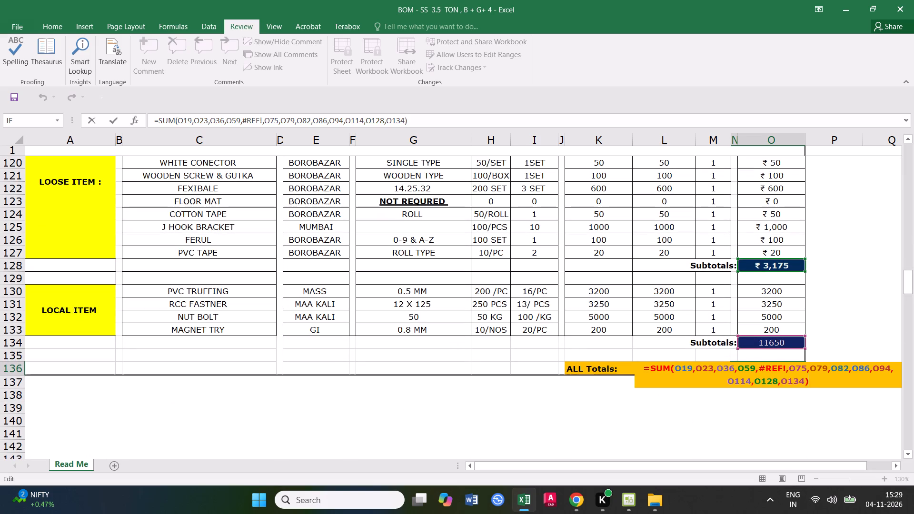
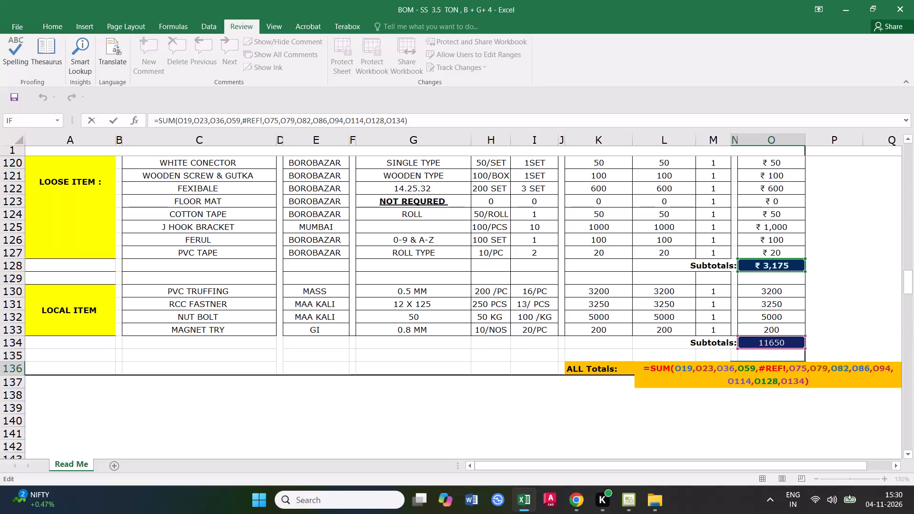
Trace the ALL Totals formula's references against each section's subtotal, from SS SHEET down to LOCAL ITEM, then close the formula.
drag(912, 289, 911, 284)
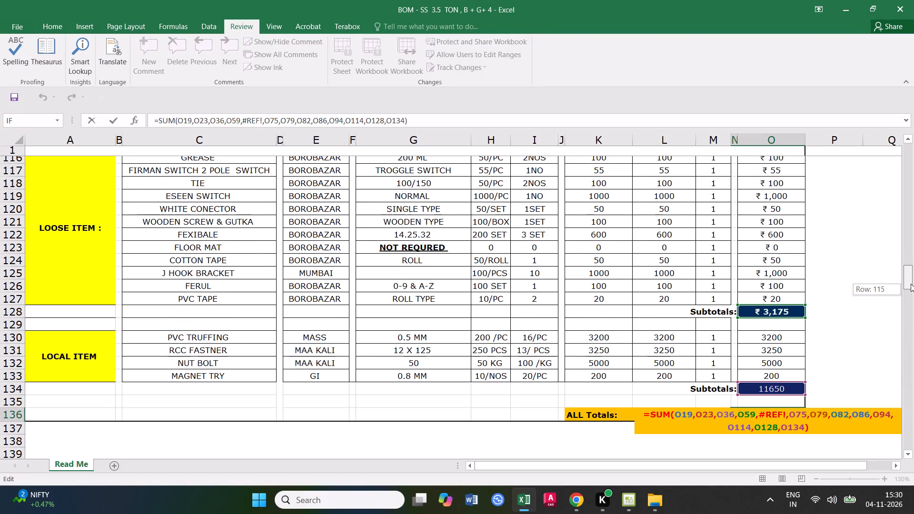
drag(911, 284, 907, 241)
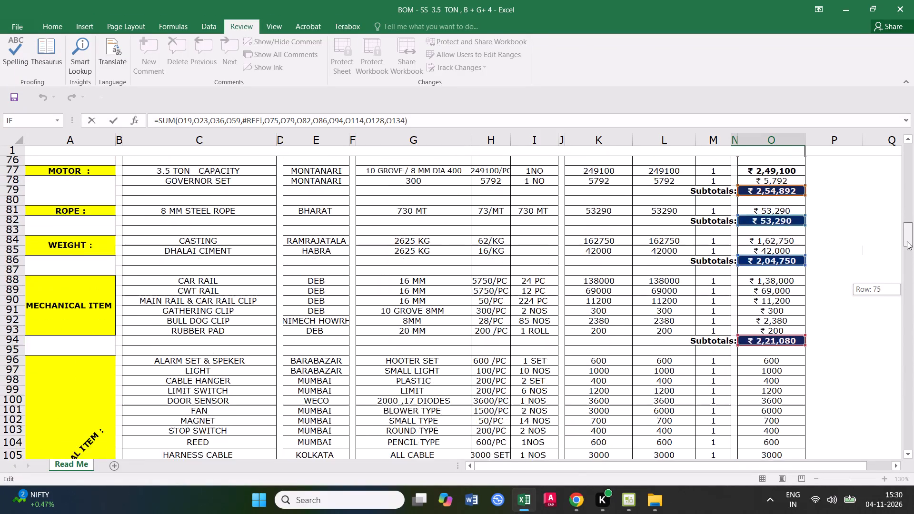
drag(907, 241, 904, 188)
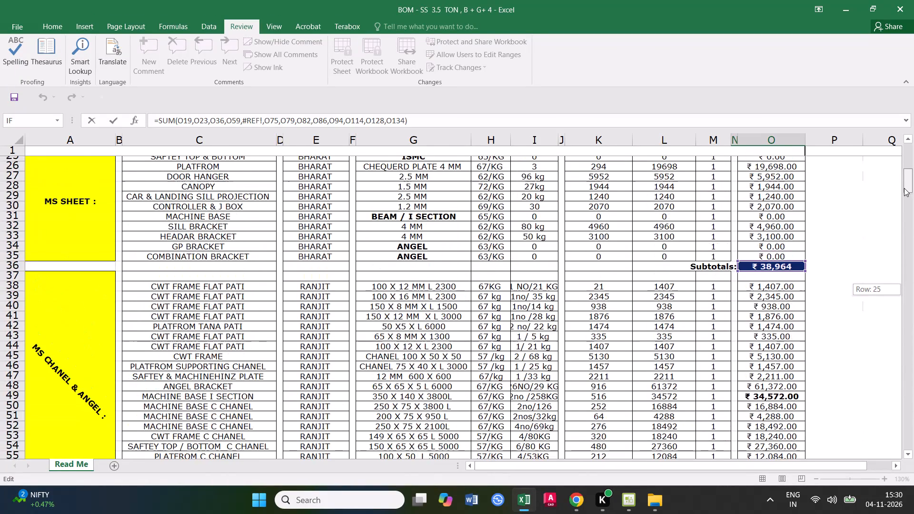
drag(904, 188, 907, 167)
drag(909, 162, 909, 157)
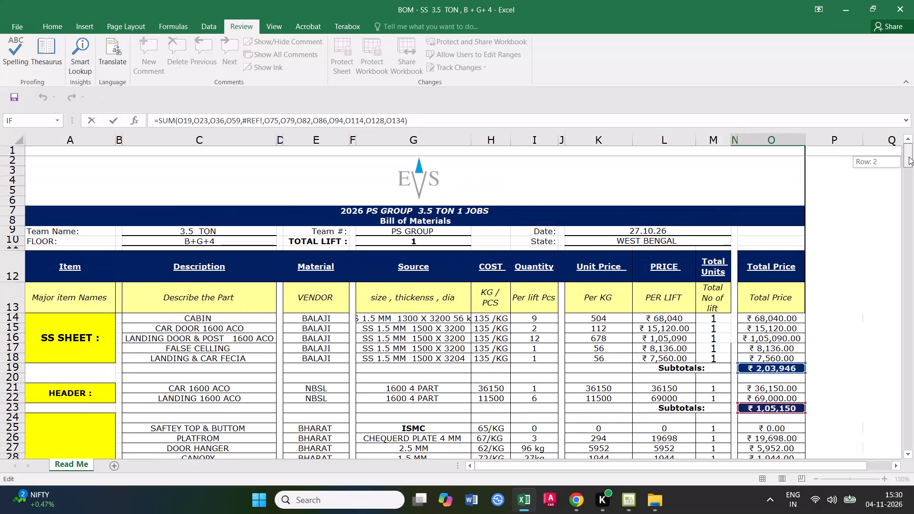
drag(909, 157, 909, 157)
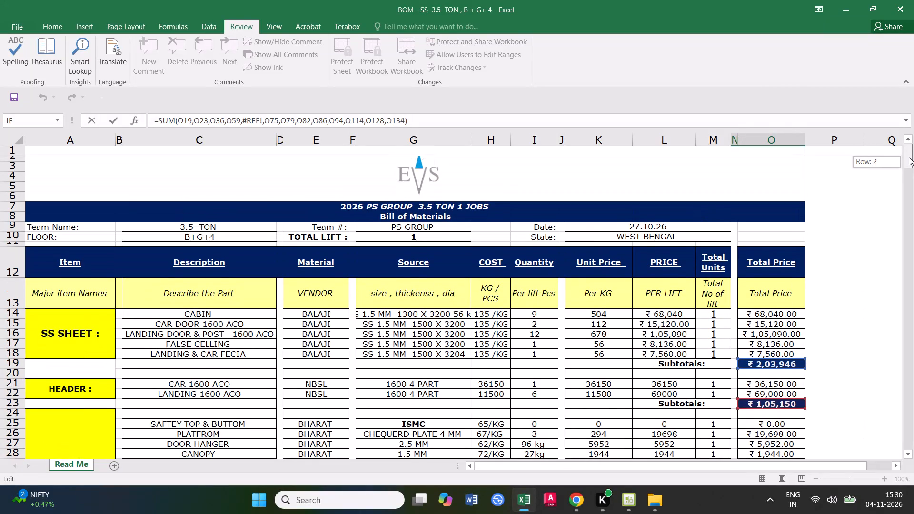
drag(909, 157, 909, 165)
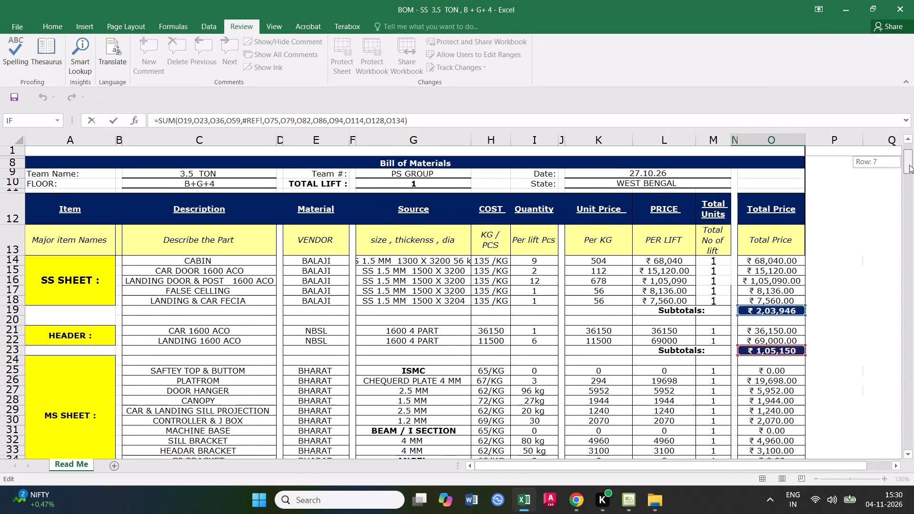
drag(909, 165, 912, 176)
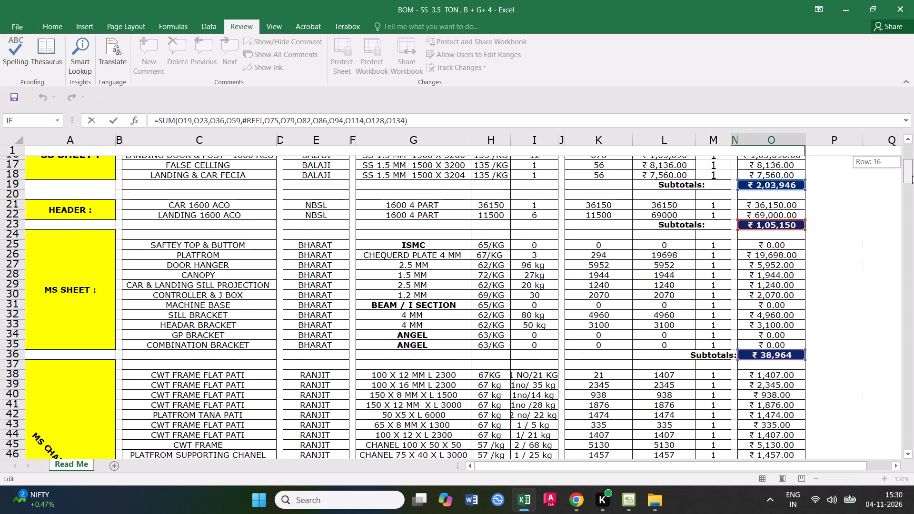
drag(912, 176, 913, 196)
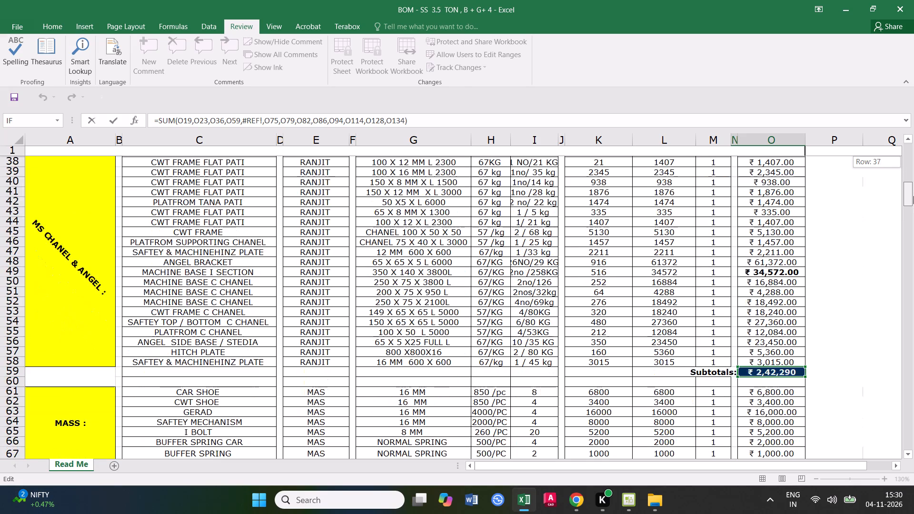
drag(913, 196, 913, 214)
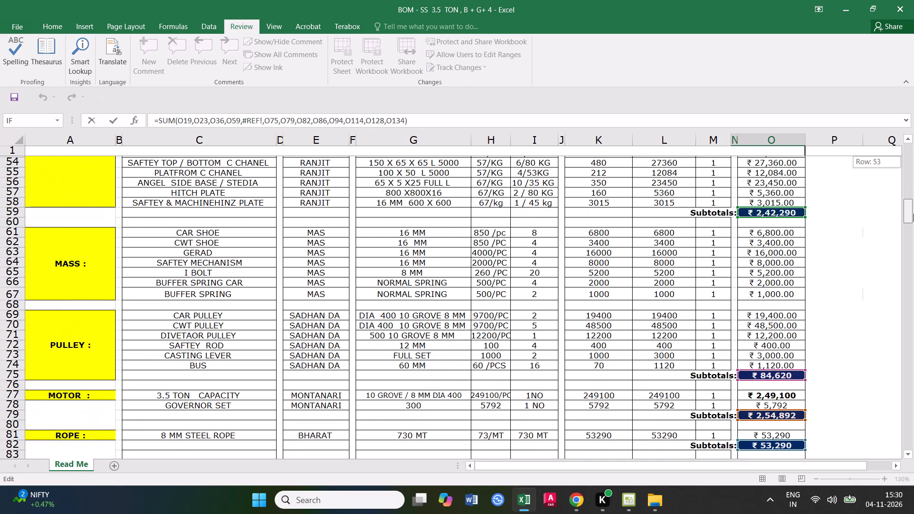
drag(913, 214, 913, 230)
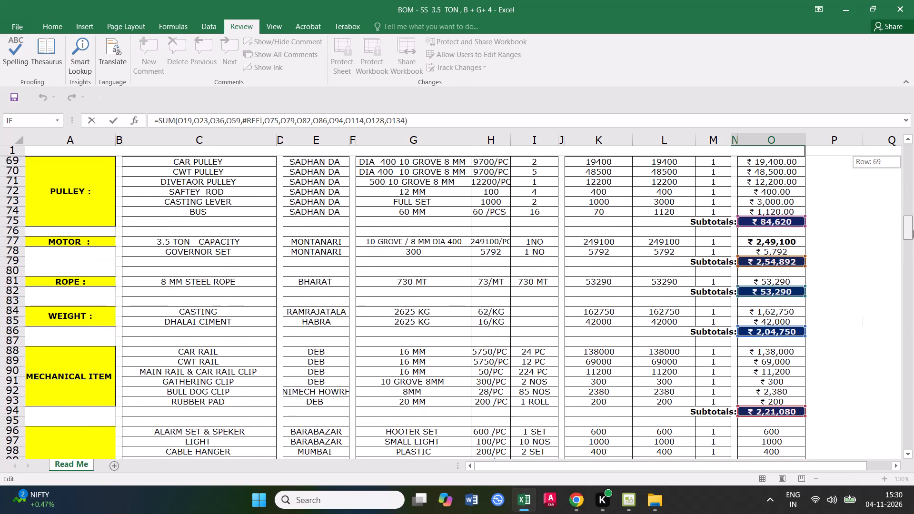
drag(913, 230, 913, 253)
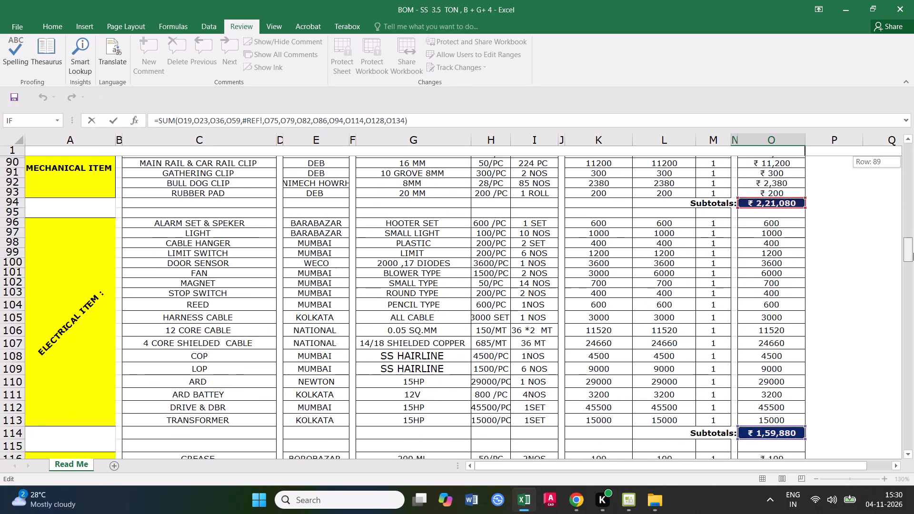
drag(913, 253, 913, 292)
click(433, 119)
key(Return)
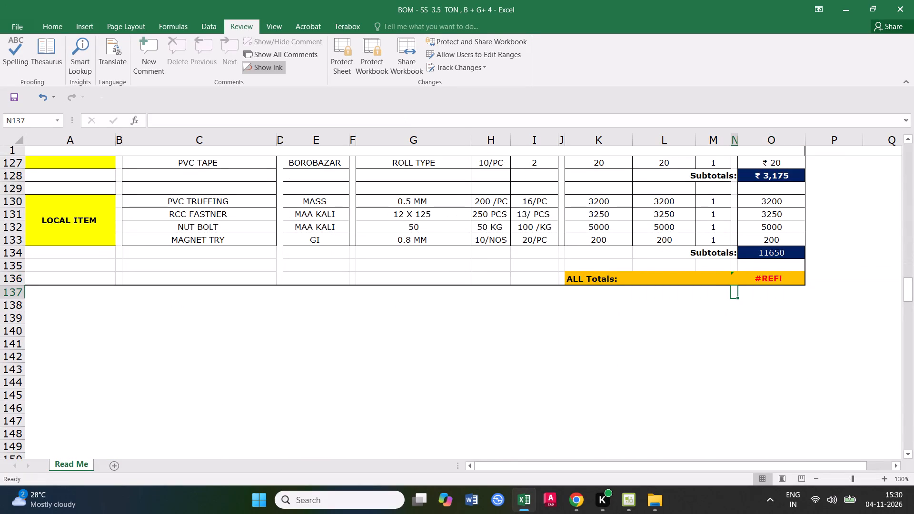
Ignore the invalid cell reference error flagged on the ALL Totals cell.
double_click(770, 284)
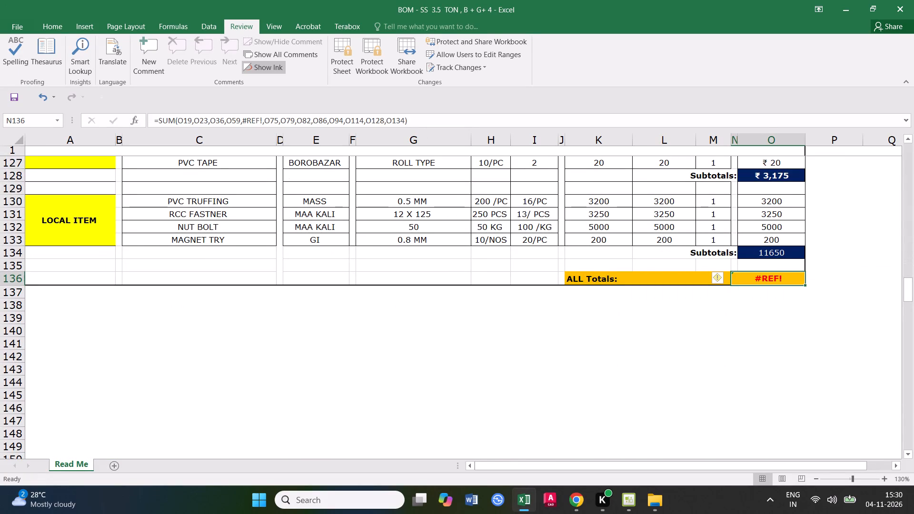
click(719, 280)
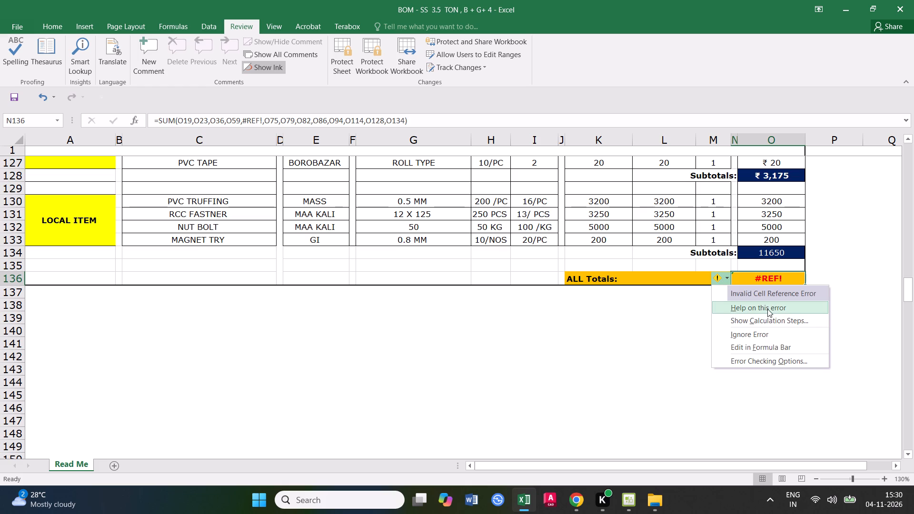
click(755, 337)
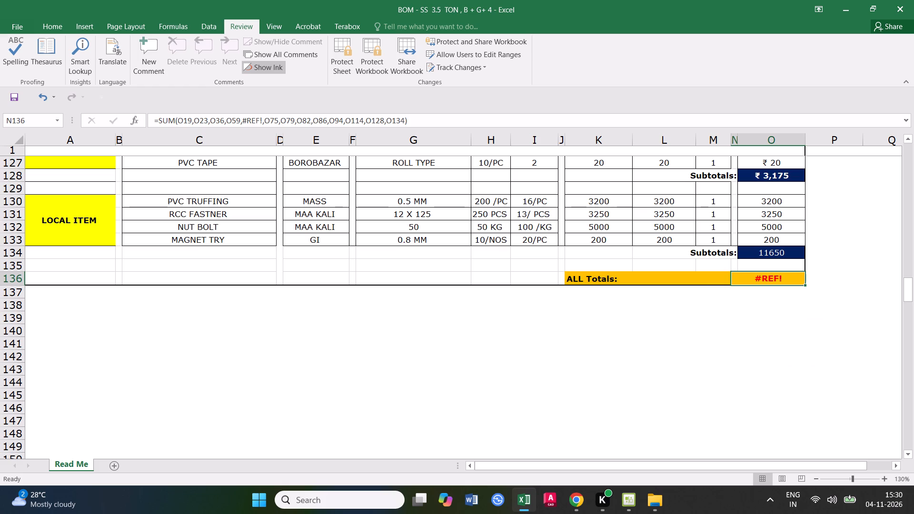
Remove the #REF! argument and its extra comma between O59 and O75 in the ALL Totals SUM formula.
click(755, 280)
click(711, 283)
double_click(759, 283)
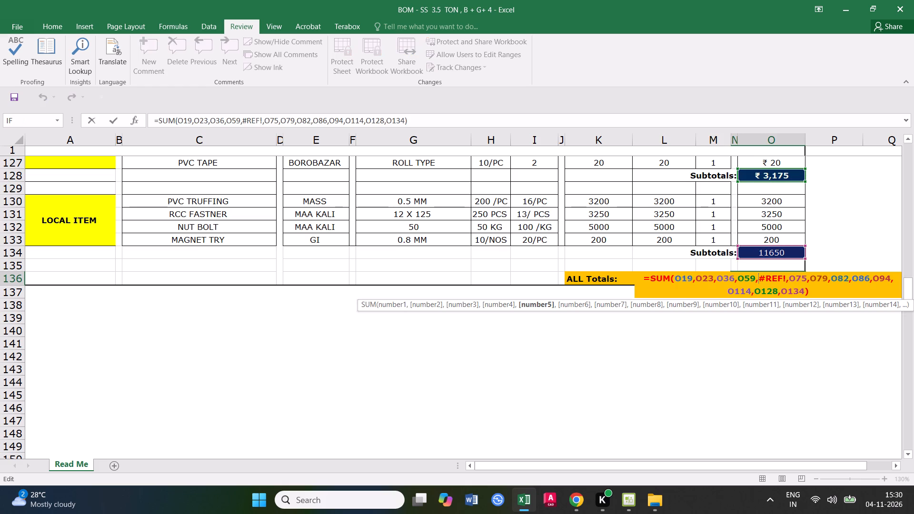
click(551, 305)
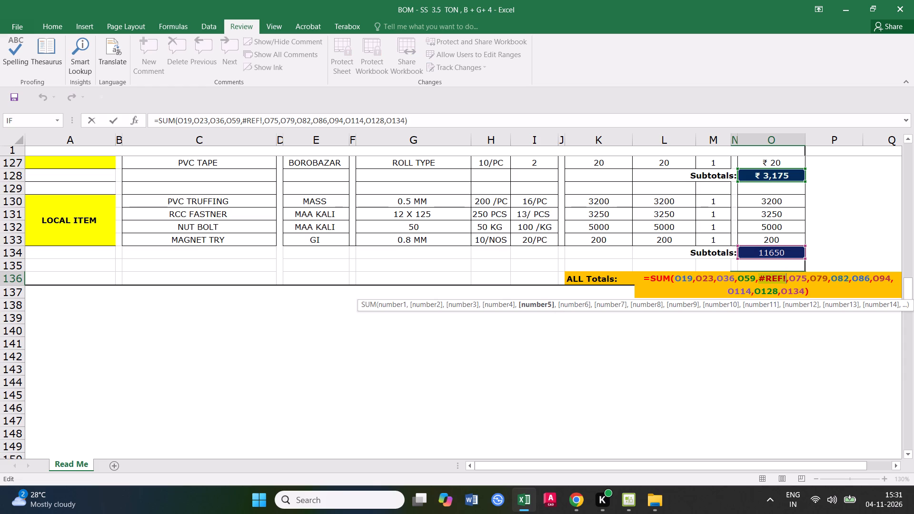
click(813, 283)
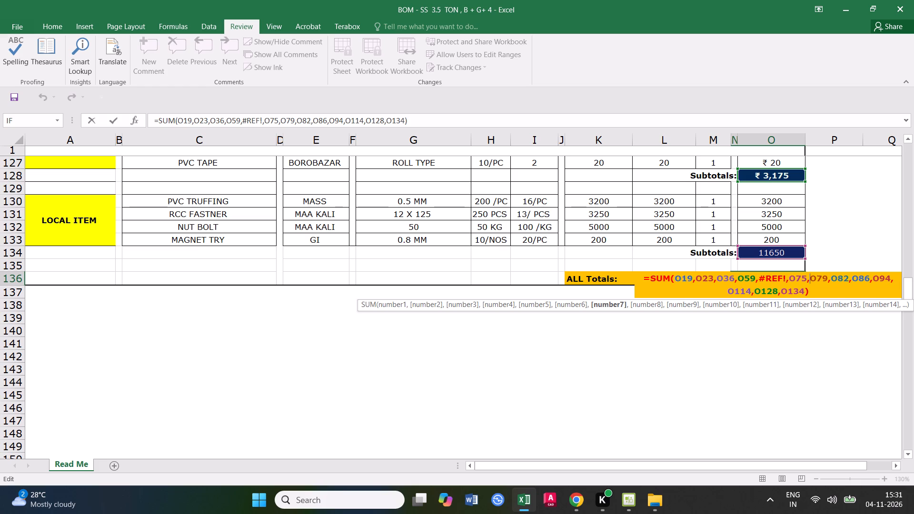
click(611, 303)
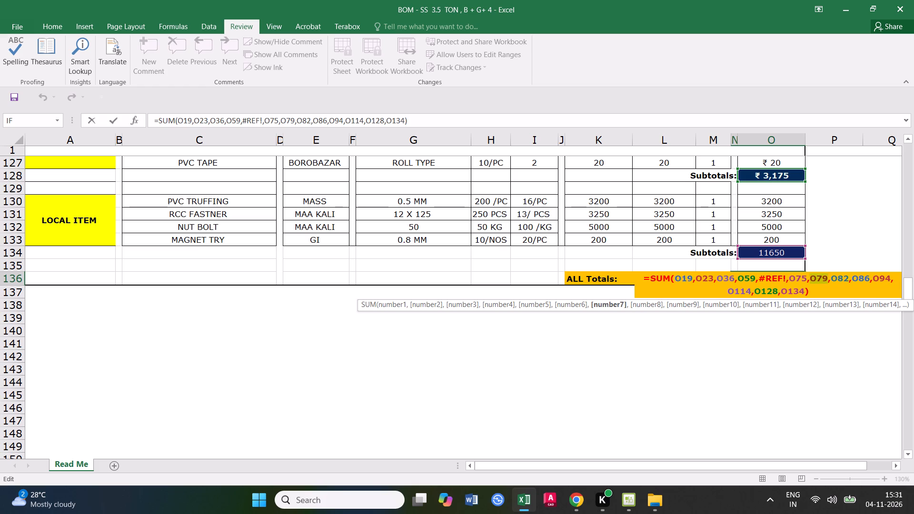
click(785, 278)
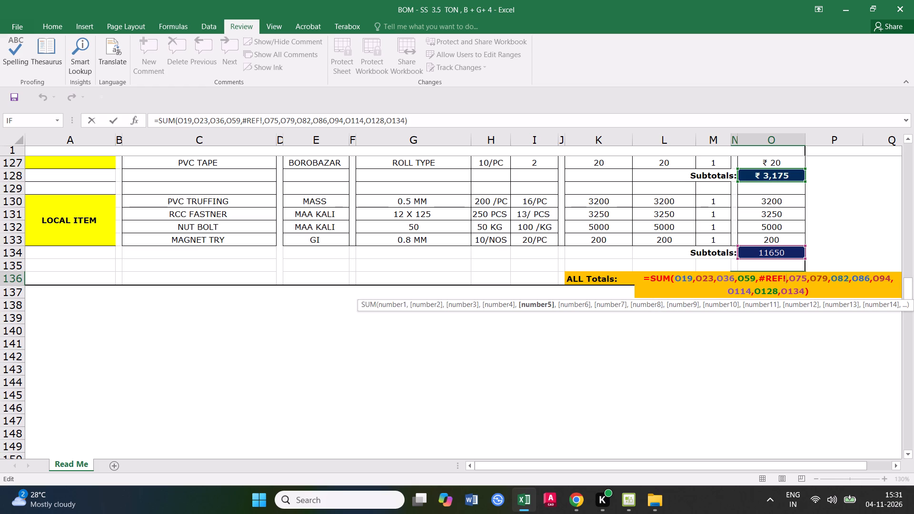
click(785, 278)
click(788, 282)
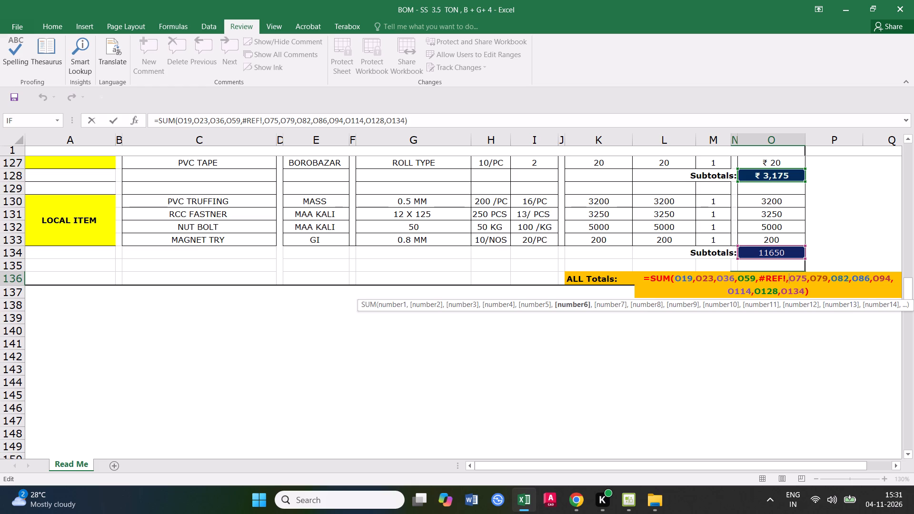
key(BackSpace)
key(BackSpace)
key(BackSpace)
key(BackSpace)
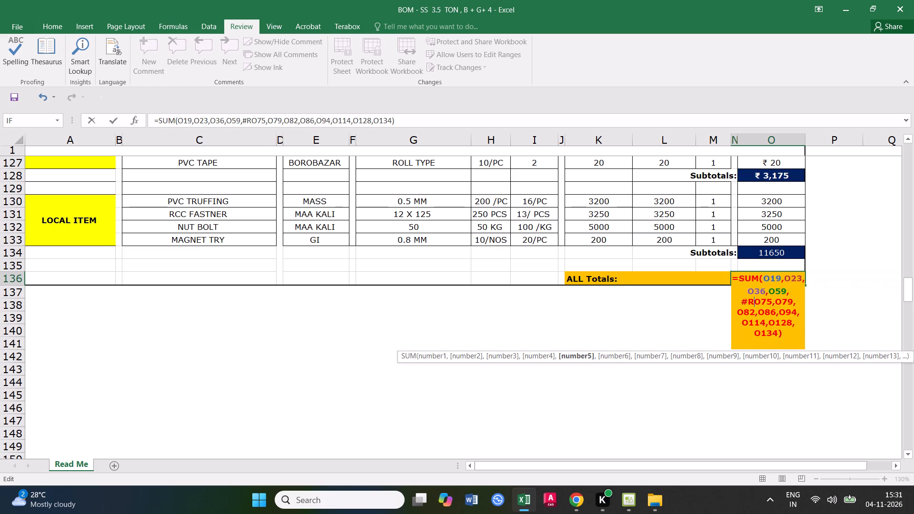
key(BackSpace)
key(BackSpace)
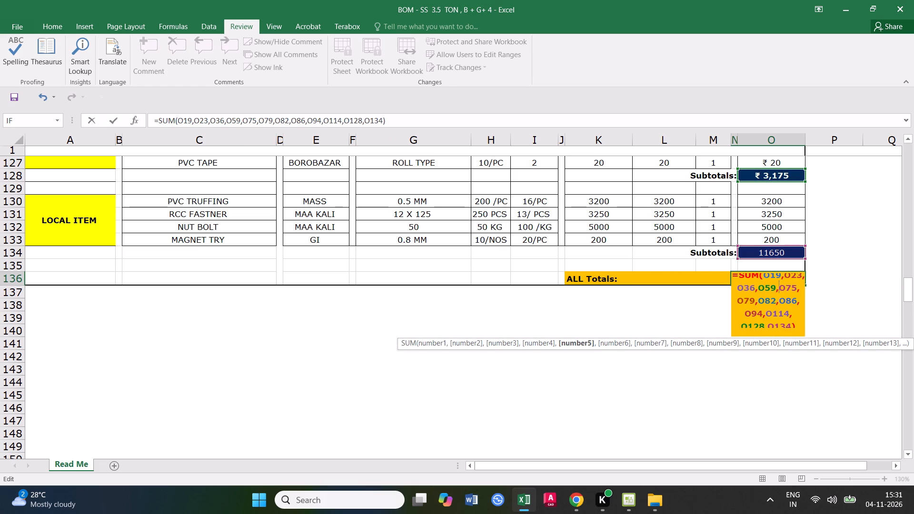
key(Return)
Examine the MS CHANEL & ANGEL, MASS and PULLEY sections, checking the subtotal rows 59 and 75.
click(425, 215)
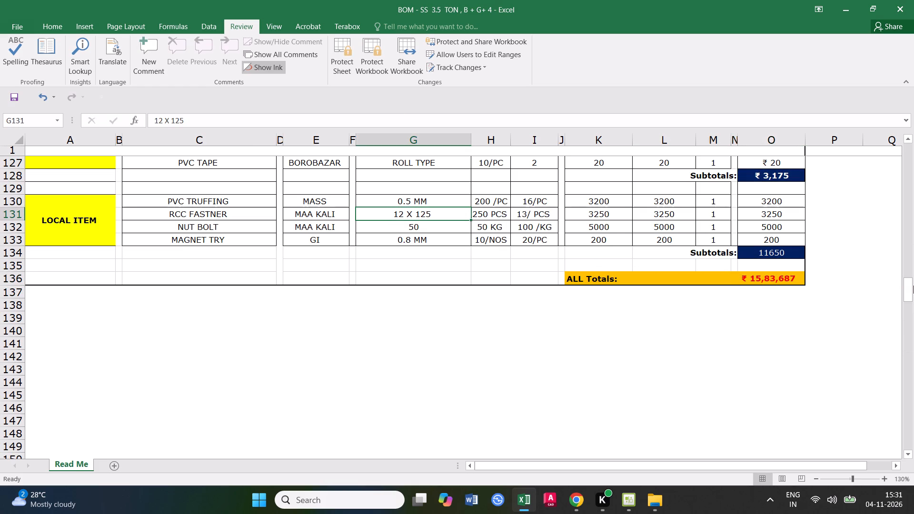
scroll(863, 279, up, 1)
drag(910, 289, 905, 204)
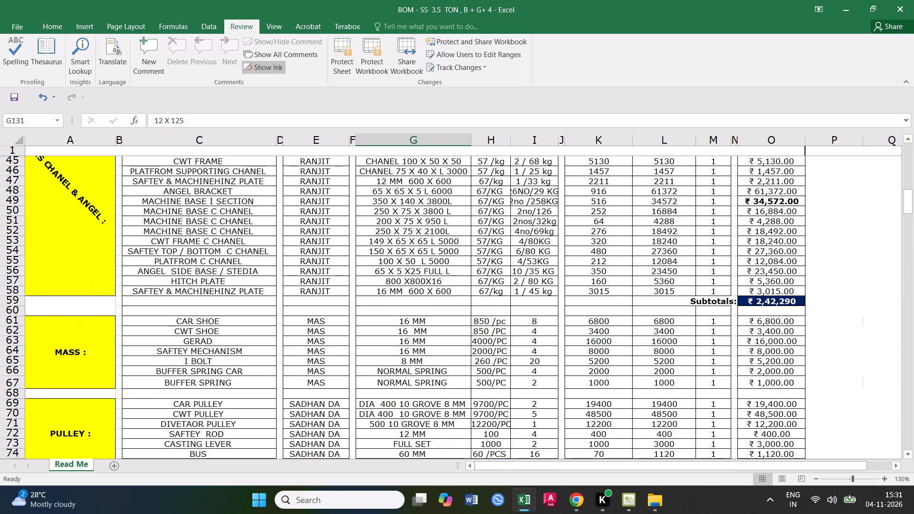
scroll(672, 340, up, 4)
scroll(40, 365, down, 2)
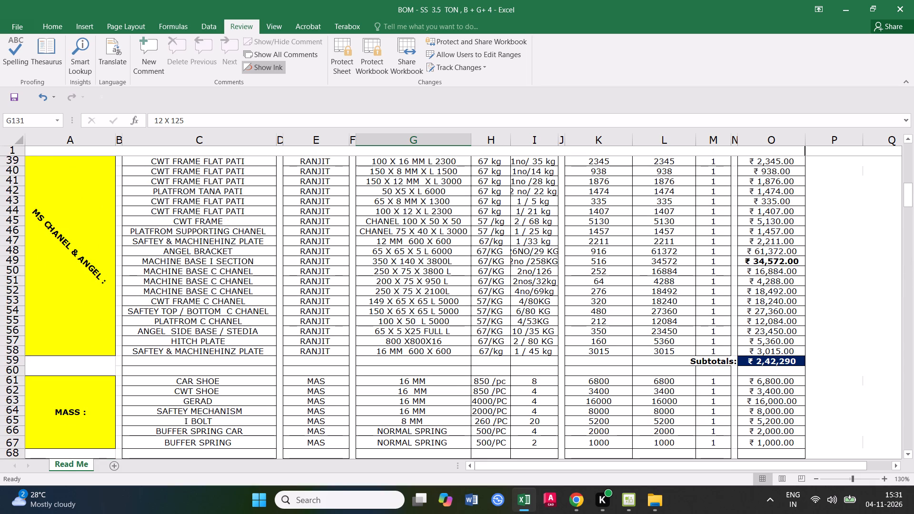
click(13, 361)
scroll(110, 333, down, 4)
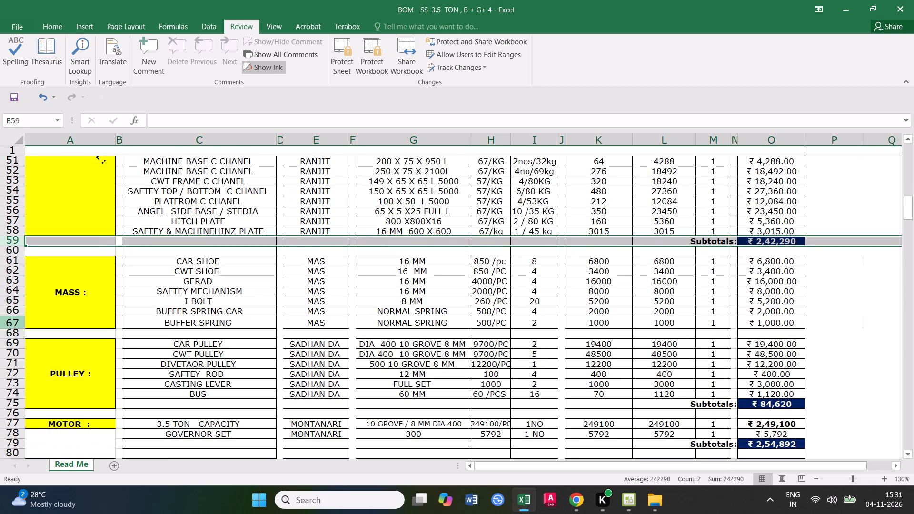
click(17, 402)
click(856, 325)
scroll(581, 309, up, 6)
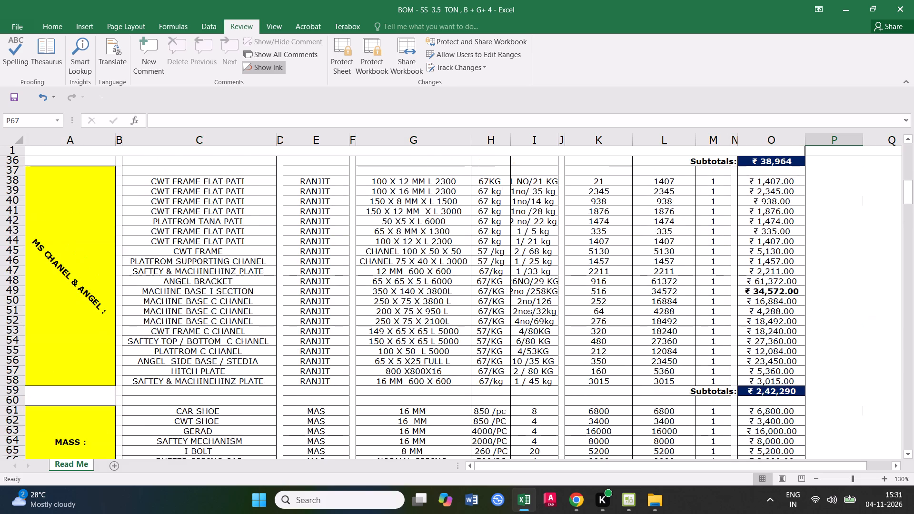
scroll(583, 298, up, 15)
Save the bill of materials workbook.
click(11, 94)
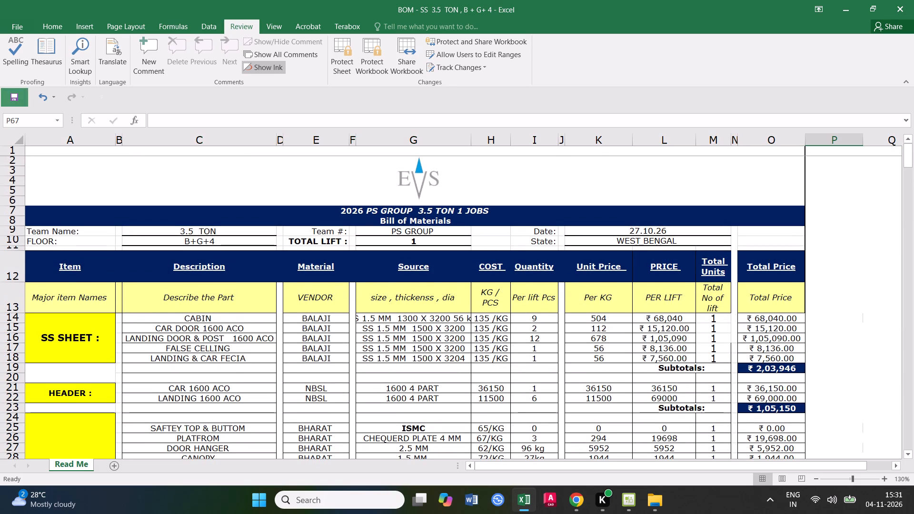
Review the item prices and subtotals across the bill of materials, from SS SHEET through ELECTRICAL ITEM.
scroll(650, 309, down, 2)
scroll(671, 290, down, 20)
scroll(671, 290, down, 6)
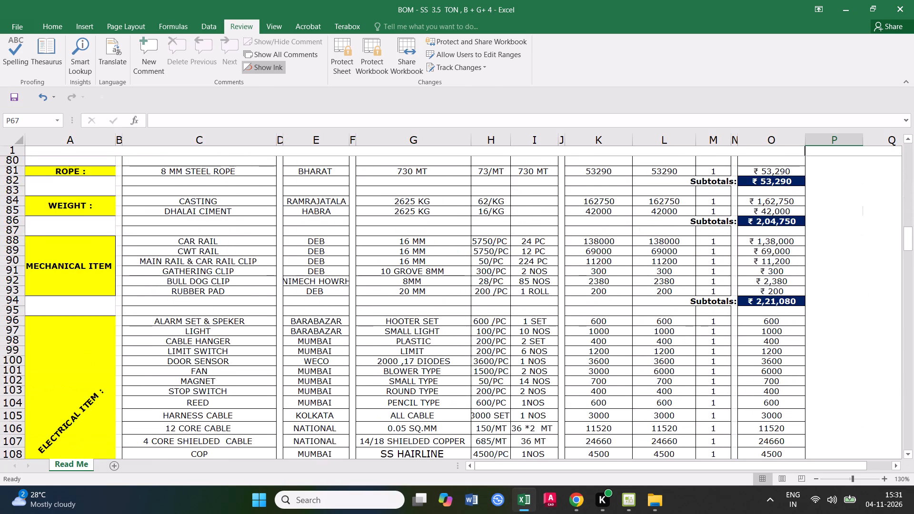
scroll(742, 347, down, 16)
scroll(744, 366, up, 16)
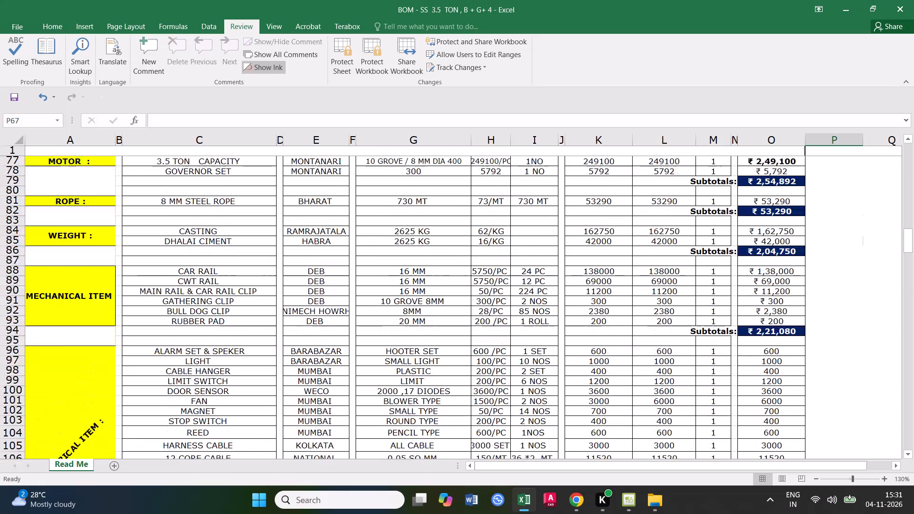
scroll(765, 338, up, 17)
scroll(802, 275, up, 5)
scroll(735, 260, up, 4)
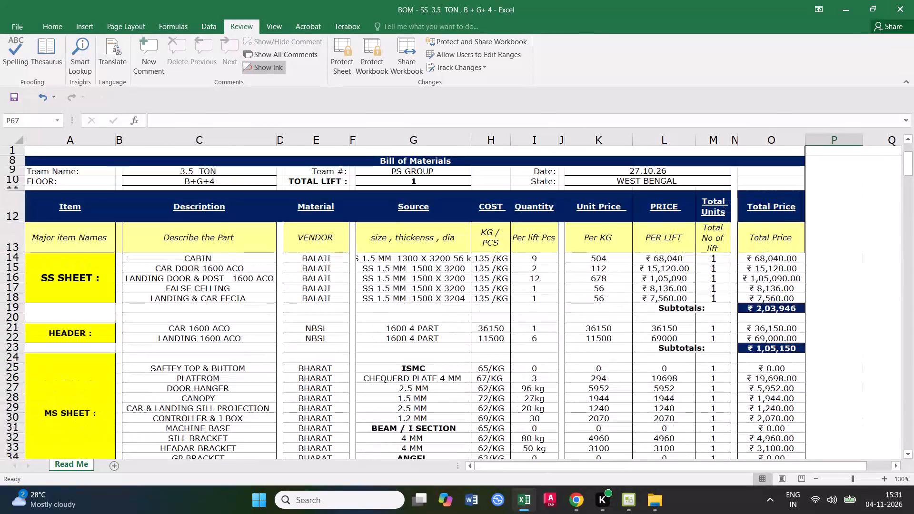
scroll(543, 323, down, 2)
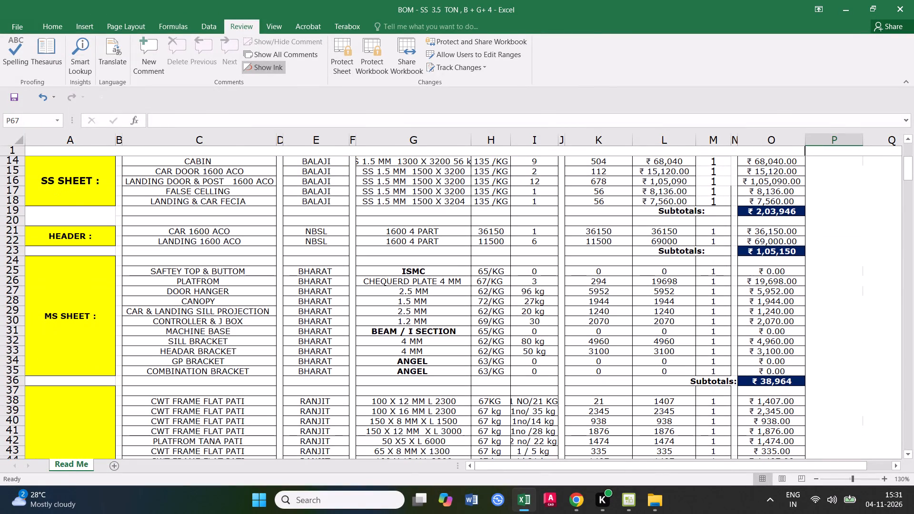
scroll(579, 316, down, 1)
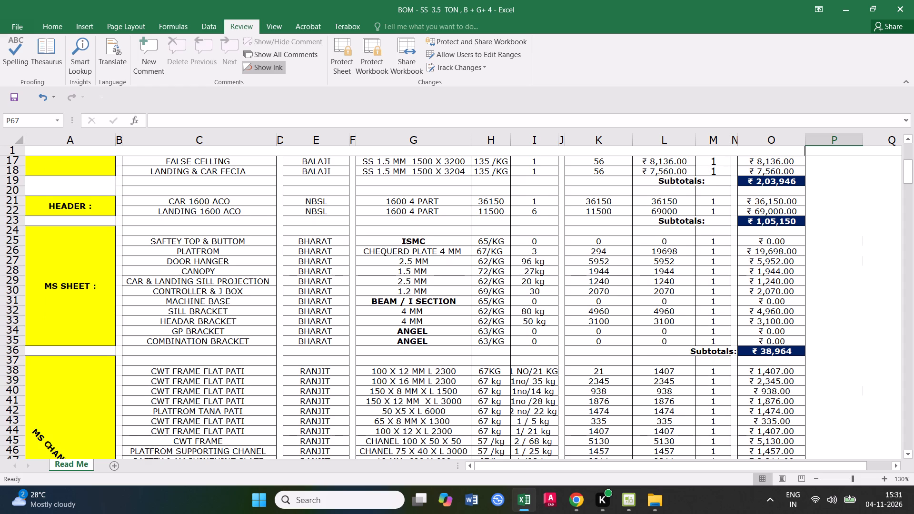
Set the PLATFROM chequered plate price in the MS SHEET section to 57/KG.
double_click(487, 253)
drag(487, 251, 478, 251)
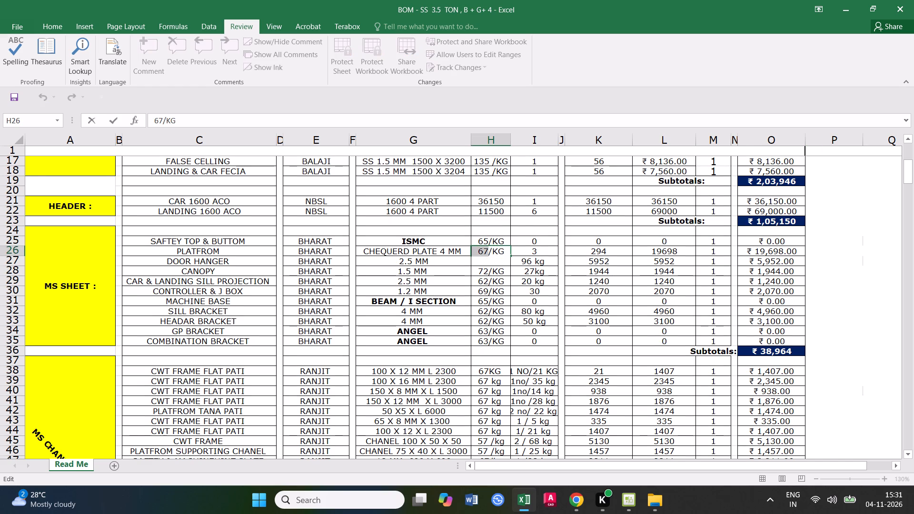
text(57)
click(438, 264)
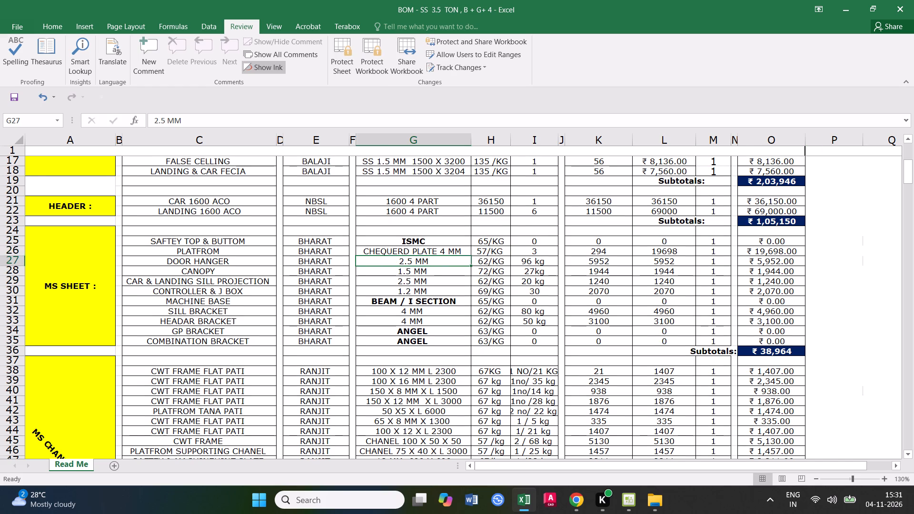
Copy the PLATFROM 57/KG price to the DOOR HANGER, CANOPY, CAR & LANDING SILL PROJECTION and CONTROLLER & J BOX rows.
click(494, 250)
key(ctrl+c)
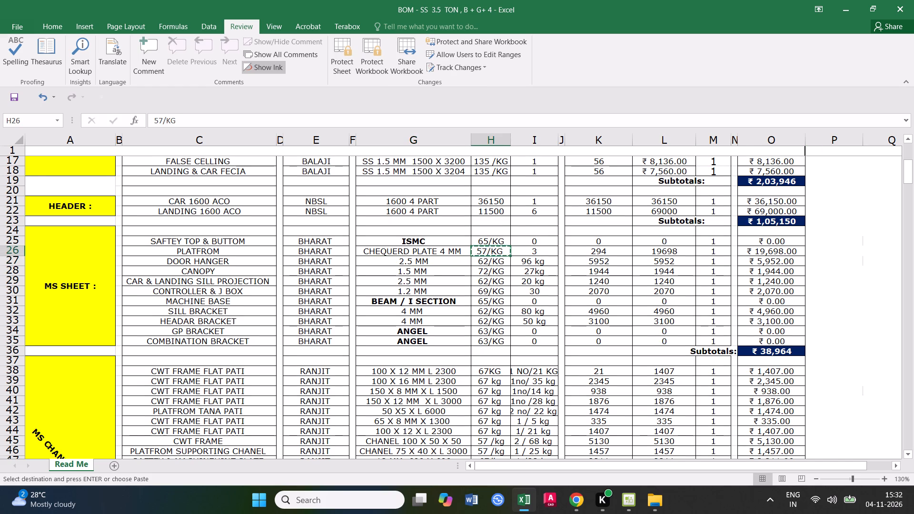
click(489, 259)
key(ctrl+v)
key(Down)
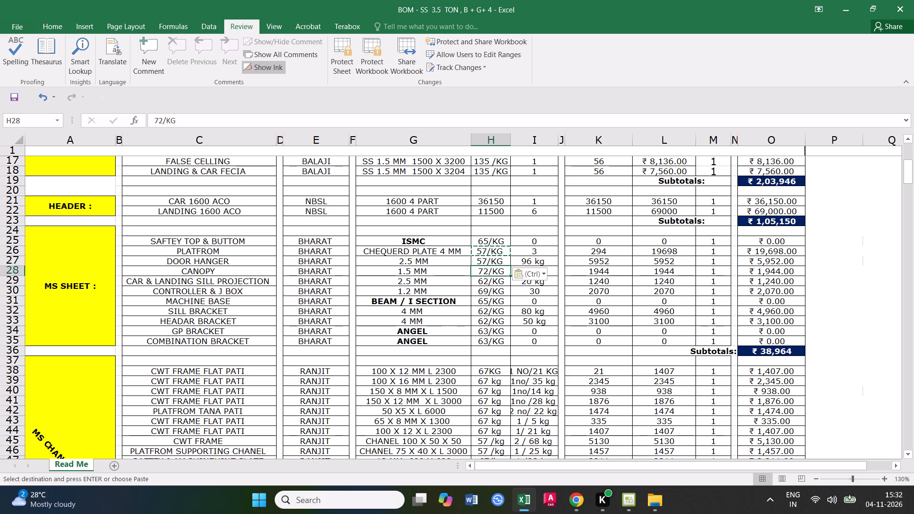
key(ctrl+v)
key(Down)
key(ctrl+v)
key(Down)
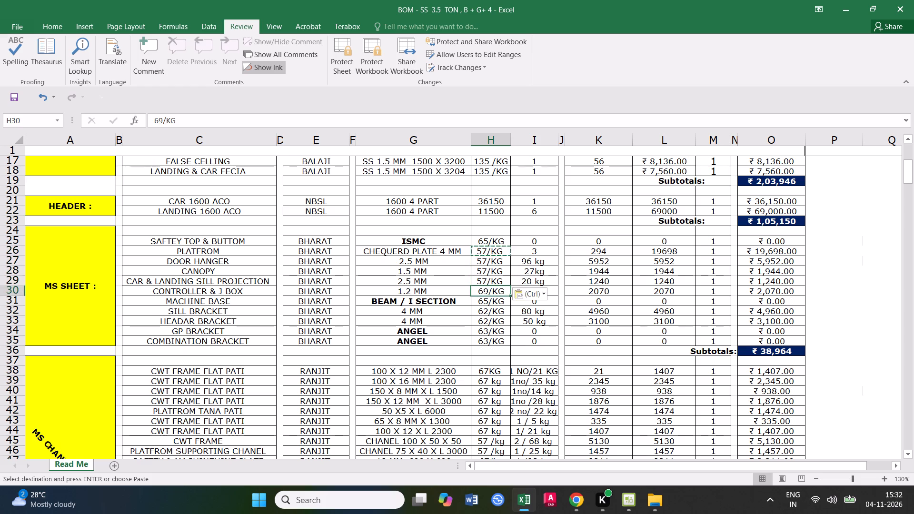
key(ctrl+v)
key(Down)
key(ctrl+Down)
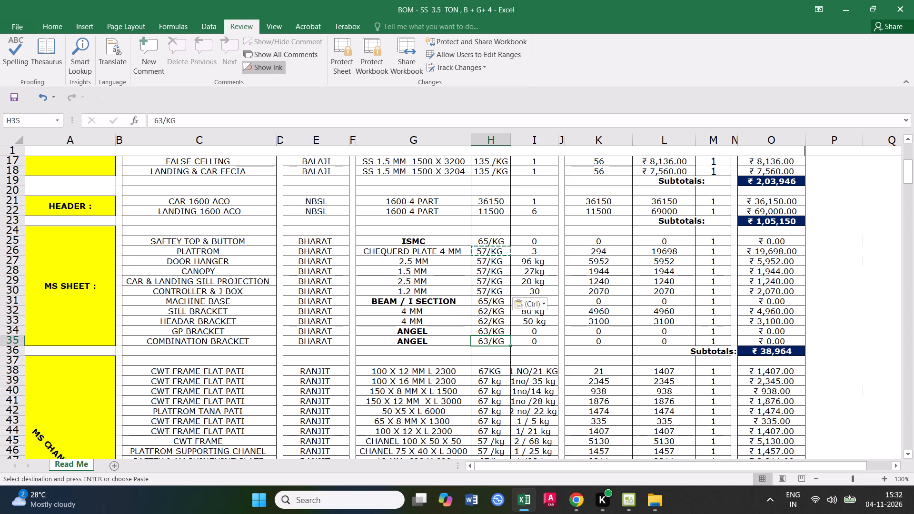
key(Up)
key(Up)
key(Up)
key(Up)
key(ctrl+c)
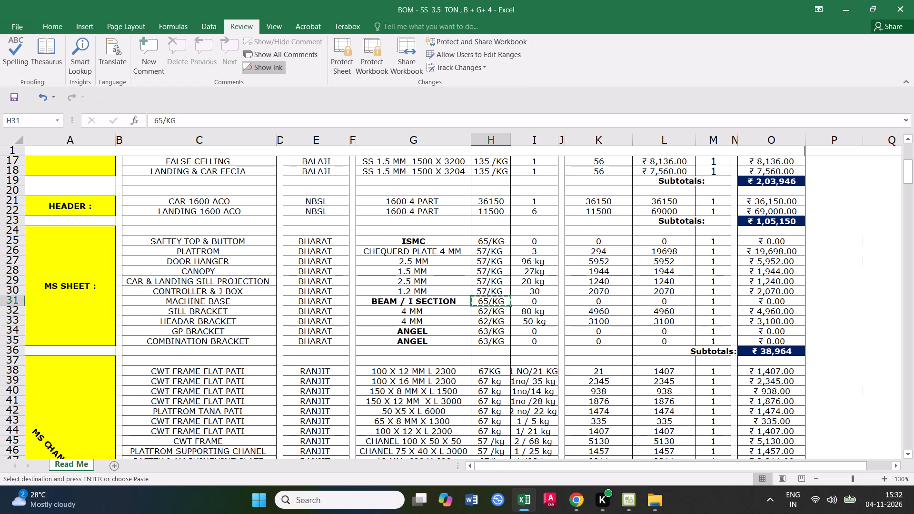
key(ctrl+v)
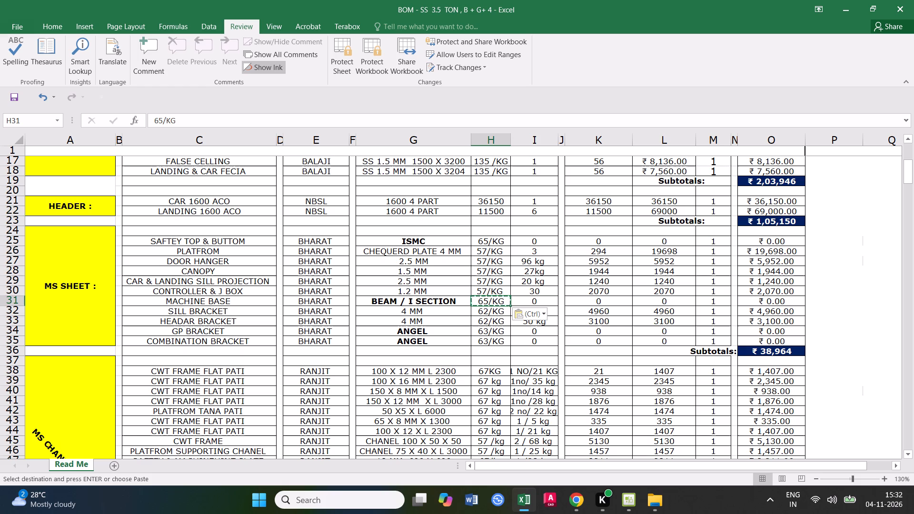
Fill the CONTROLLER & J BOX price of 57/KG down through MACHINE BASE to COMBINATION BRACKET, cells H31 to H35.
click(501, 290)
drag(508, 295, 506, 330)
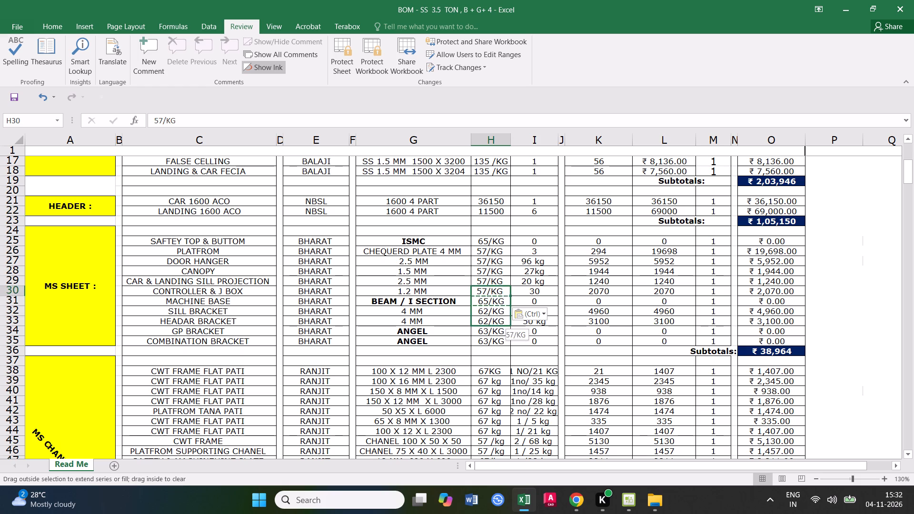
drag(506, 330, 505, 341)
click(477, 369)
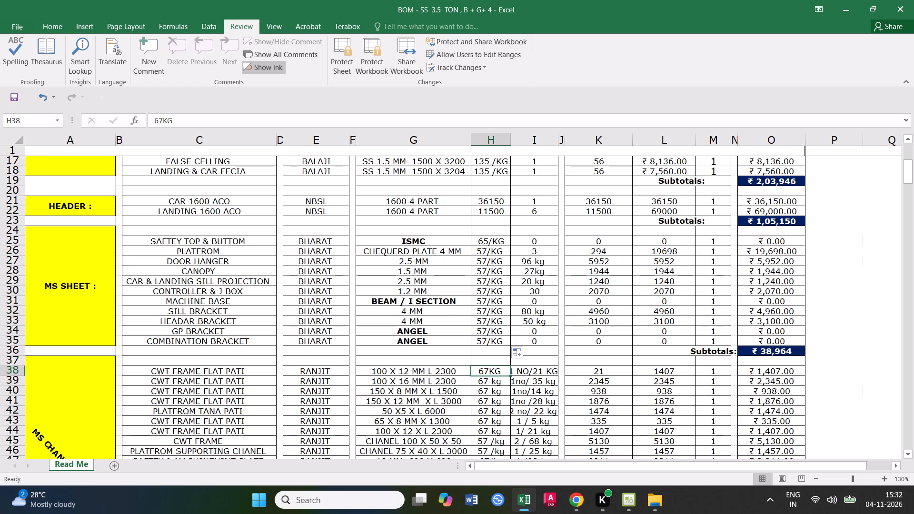
Select the PLATFROM row 26 and save the bill of materials workbook.
click(489, 250)
click(11, 250)
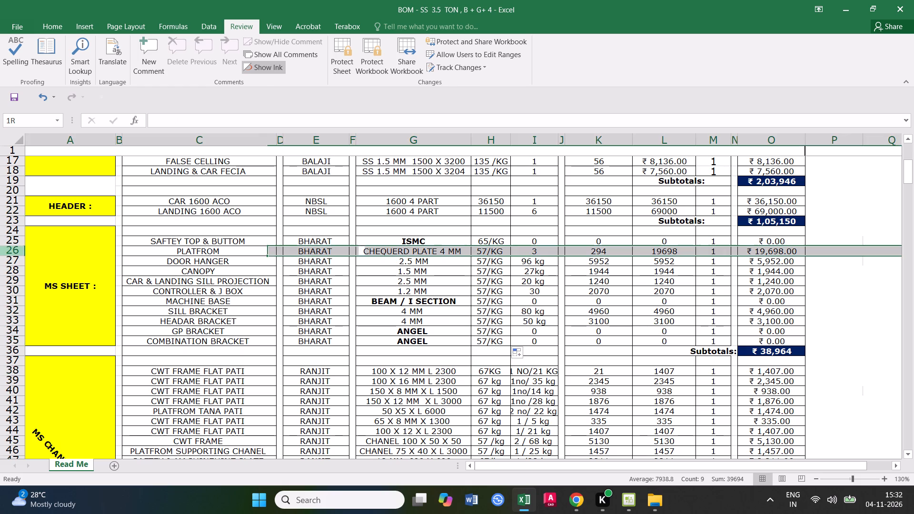
triple_click(7, 99)
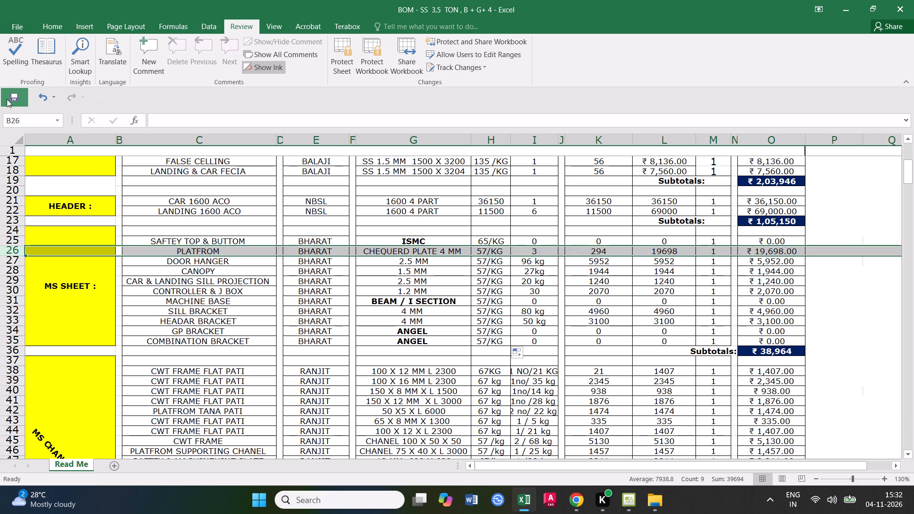
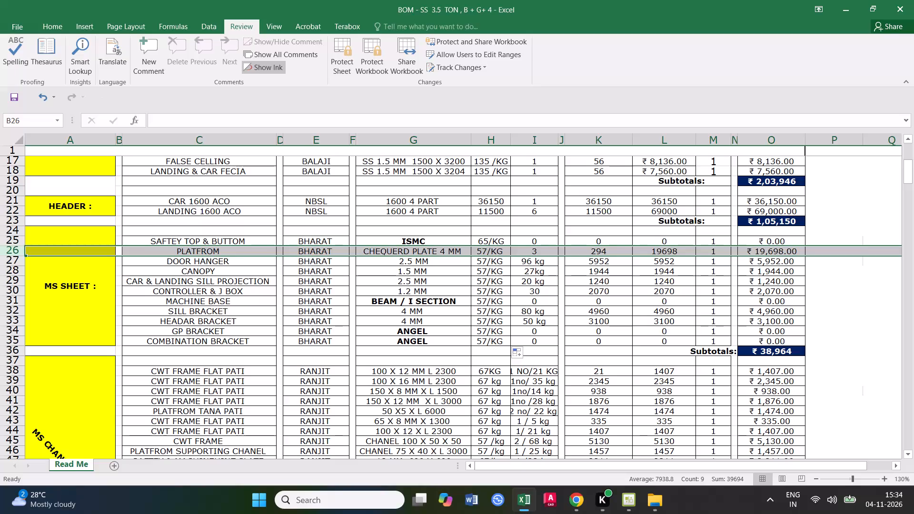
Check the PLATFROM chequered plate's quantity, column K figure and column L amount in the MS SHEET section.
click(497, 262)
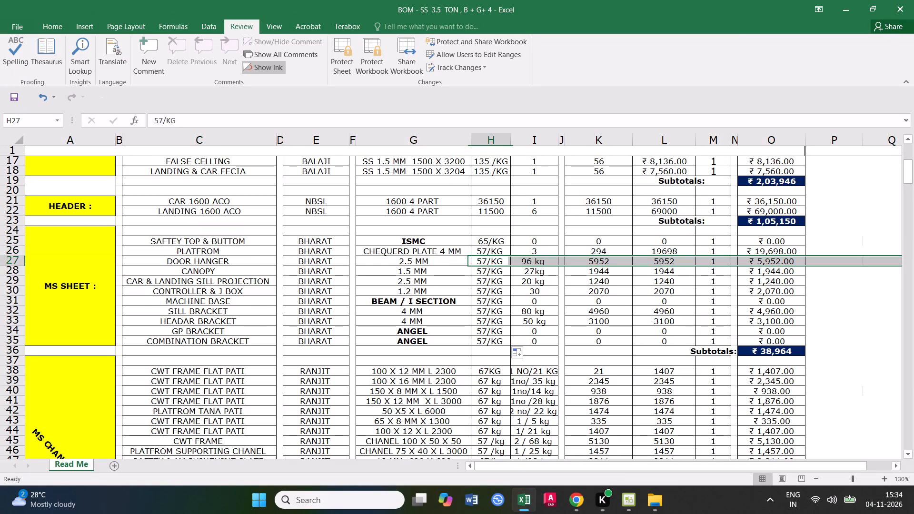
click(536, 251)
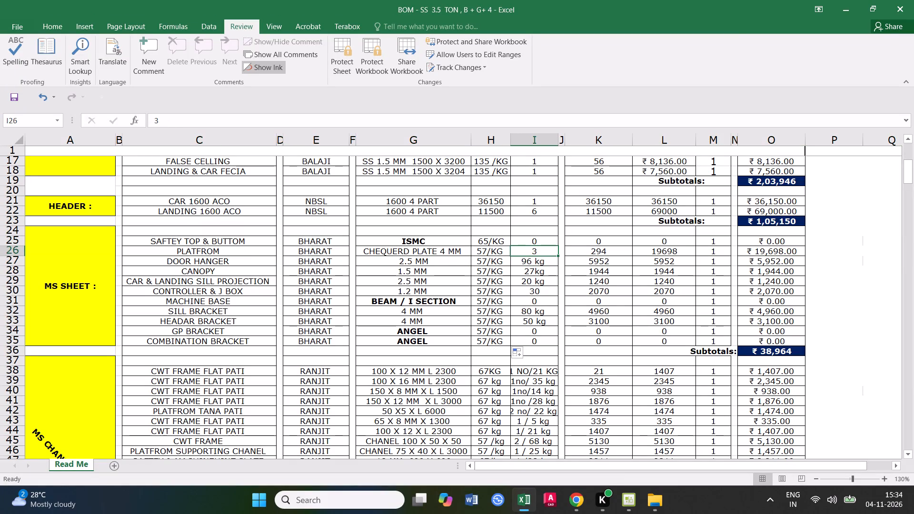
click(598, 253)
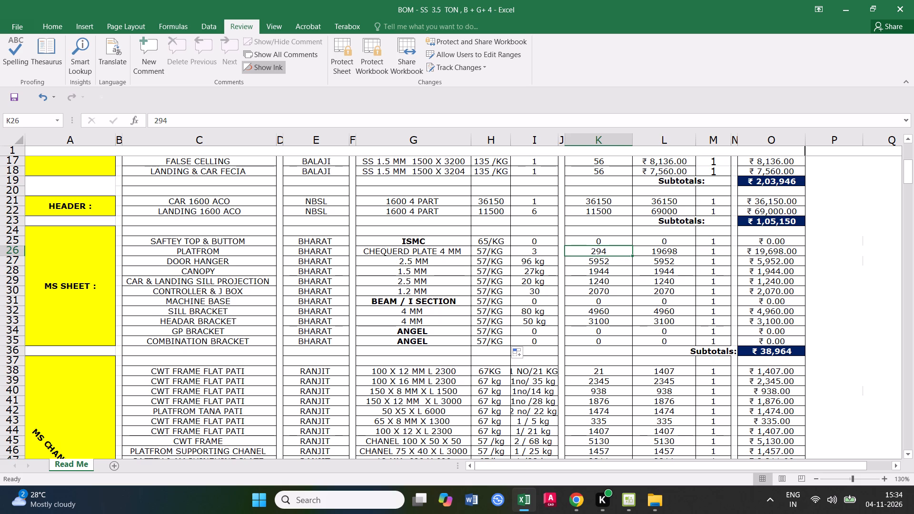
click(674, 250)
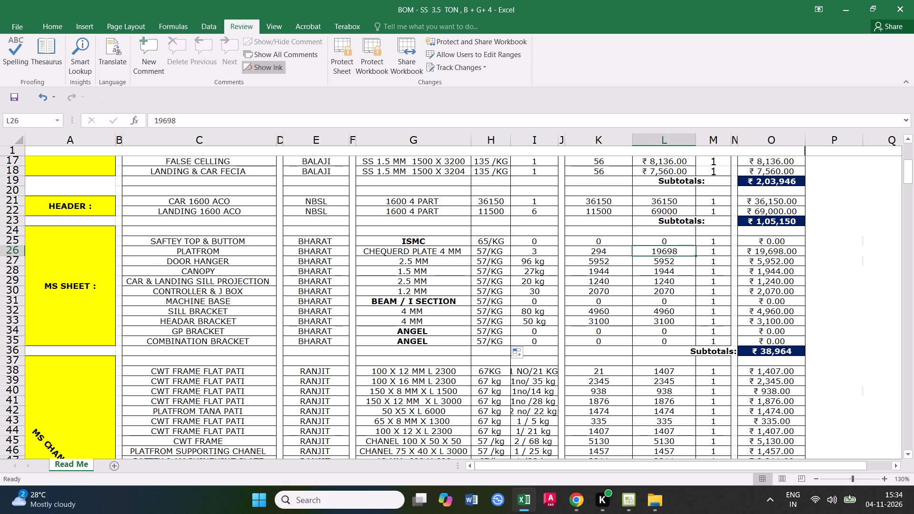
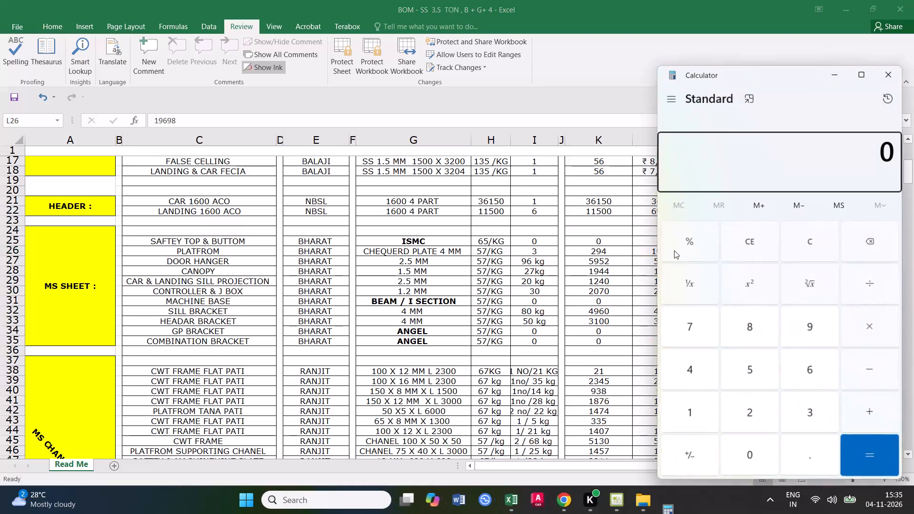
Calculate 294 × 57 and enter 16758 as the PLATFROM chequered plate's column L amount.
text(294*57)
key(Return)
click(890, 79)
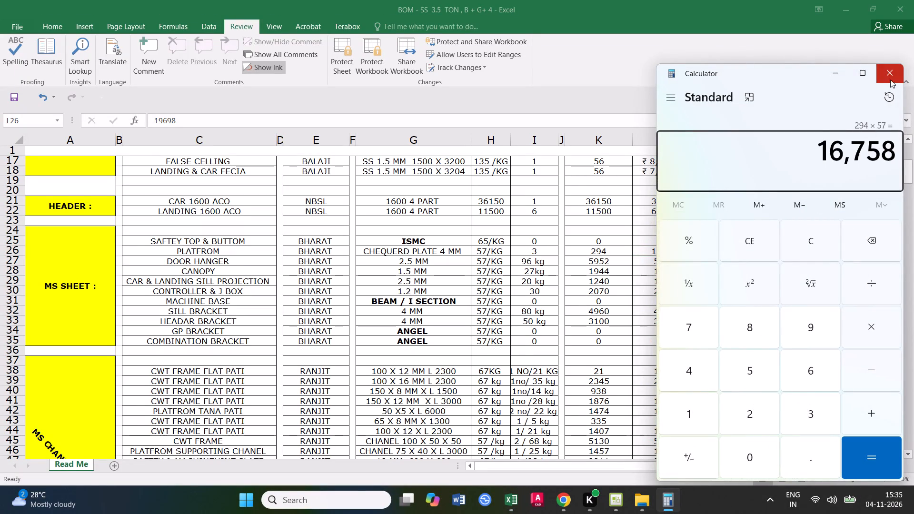
text(16758)
click(635, 305)
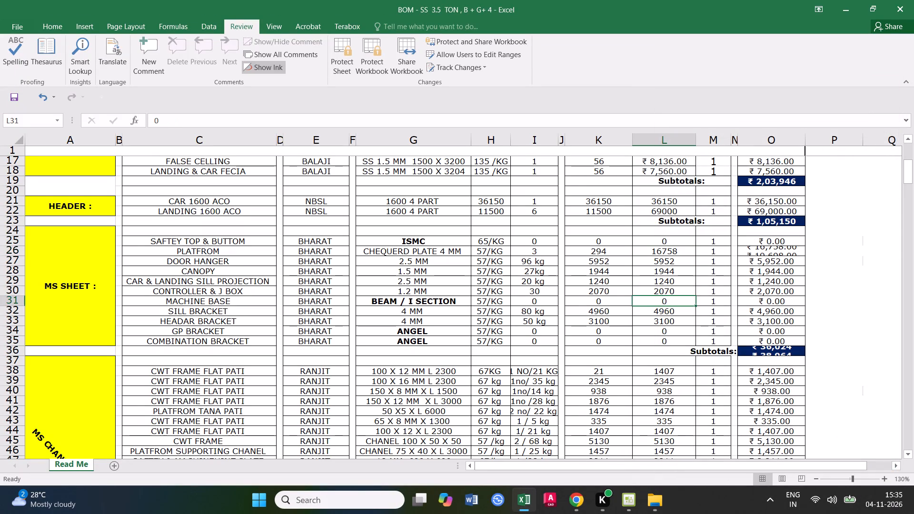
click(10, 250)
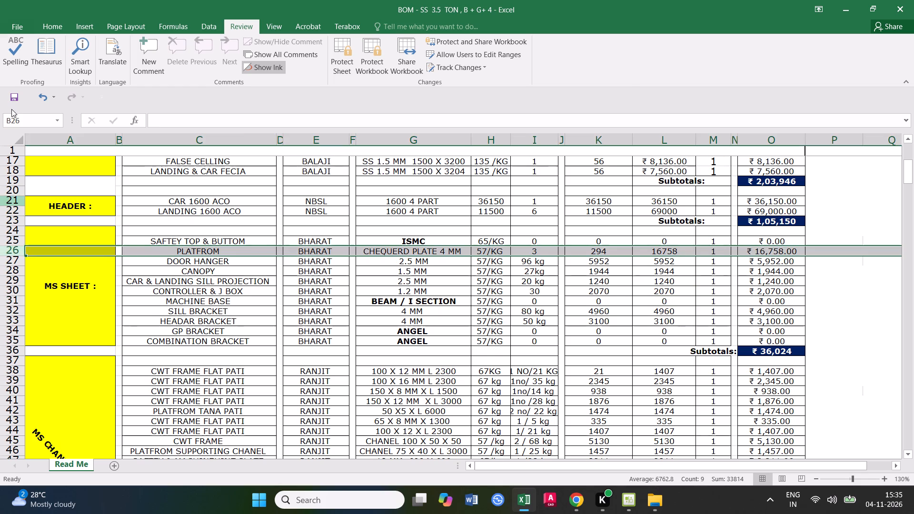
Save the workbook.
click(14, 96)
Set the DOOR HANGER price in the MS SHEET section to 62/KG.
click(14, 262)
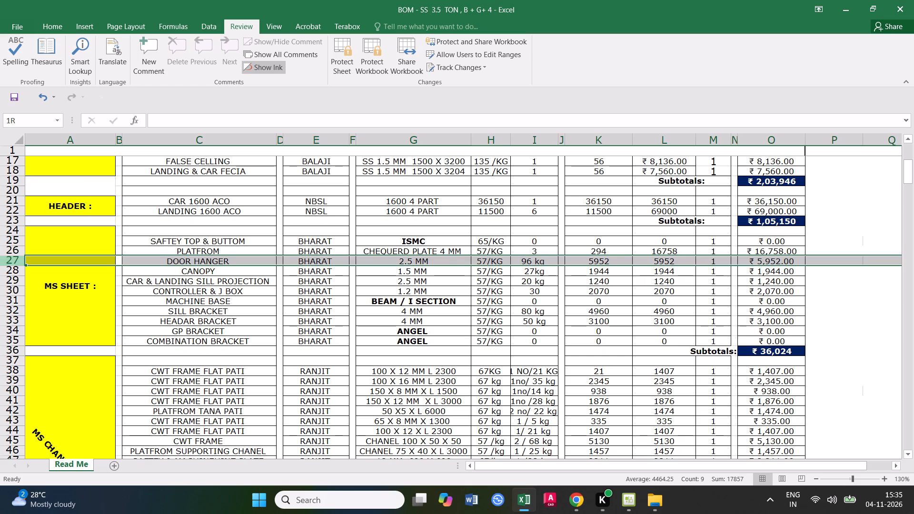
double_click(486, 262)
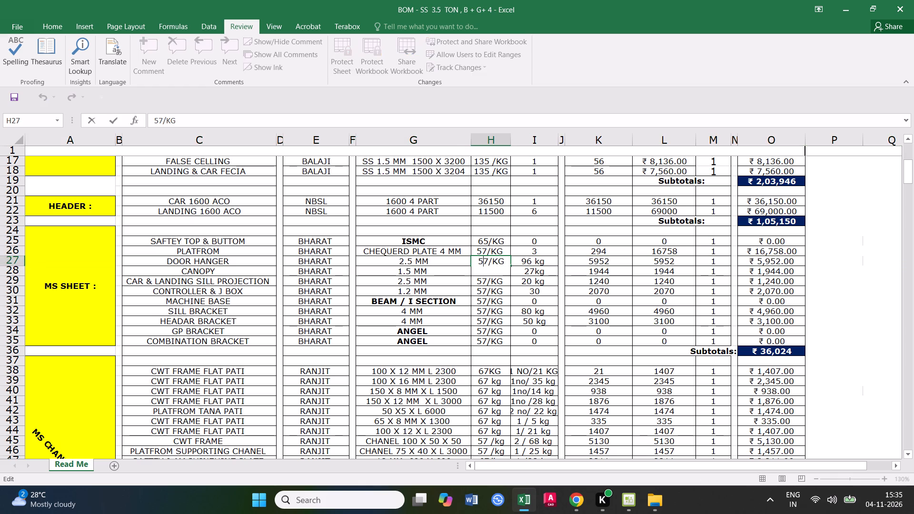
click(487, 262)
key(BackSpace)
key(BackSpace)
text(62)
click(496, 297)
click(500, 261)
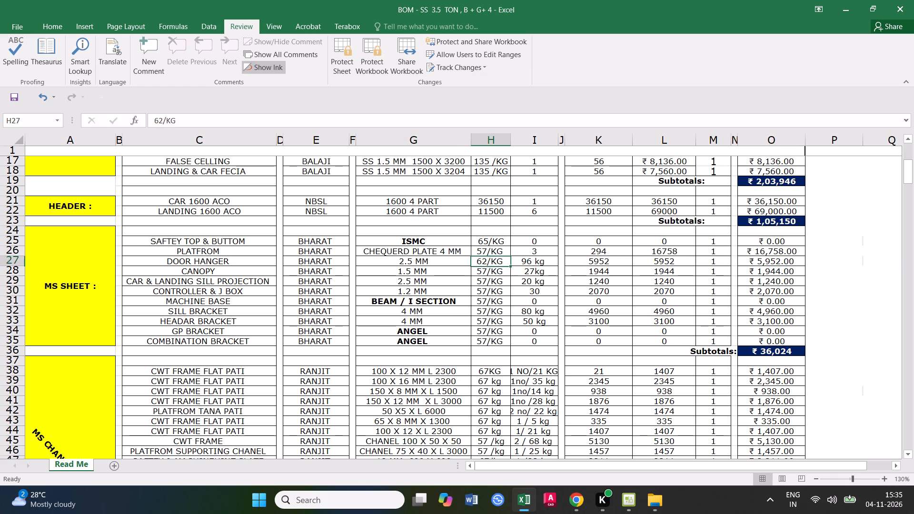
Check the DOOR HANGER amount in column K by multiplying the 62/KG price by its 96 kg weight.
click(530, 263)
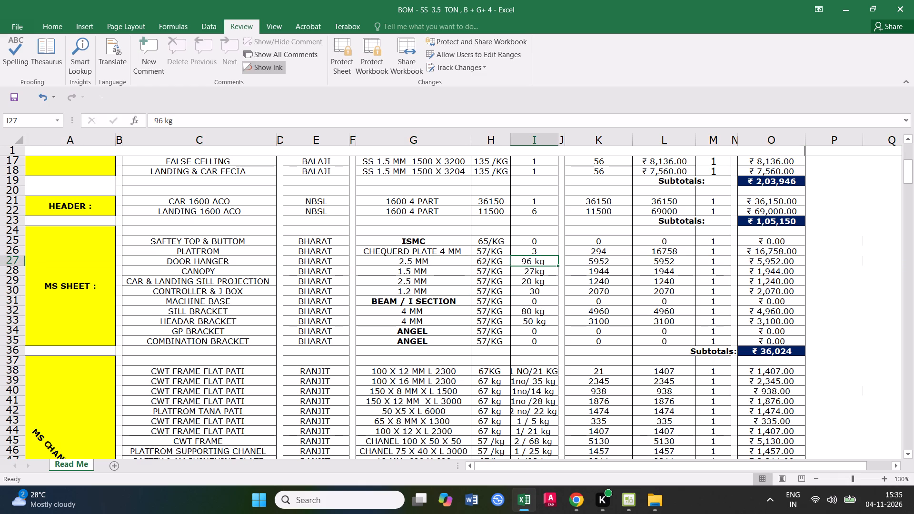
text(62*96)
key(Return)
click(882, 77)
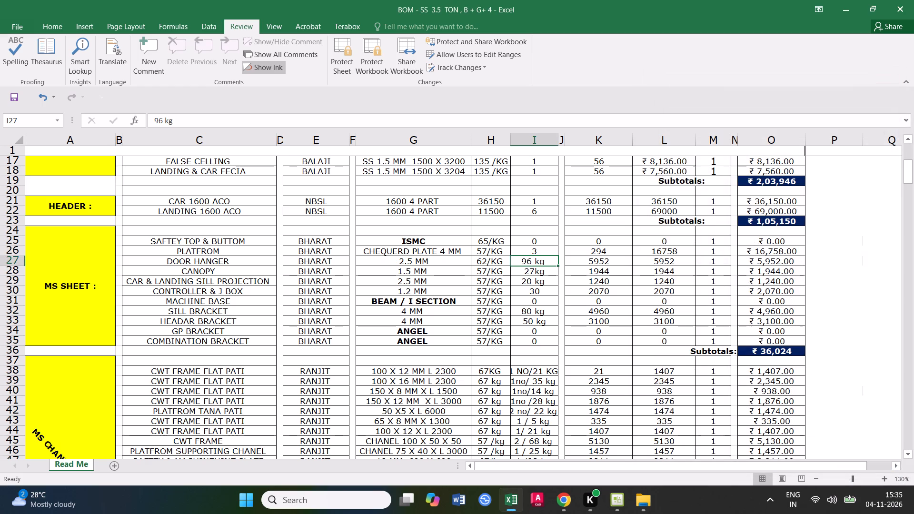
click(537, 275)
click(606, 262)
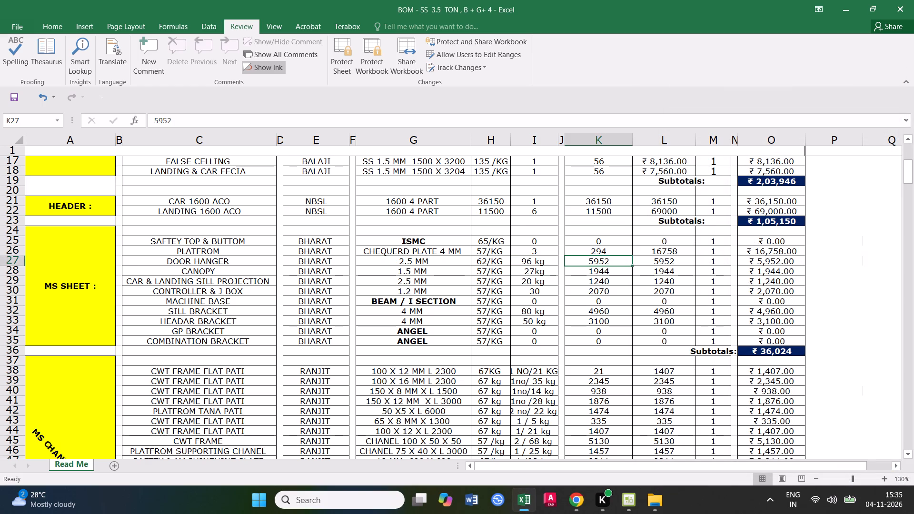
click(538, 263)
click(604, 261)
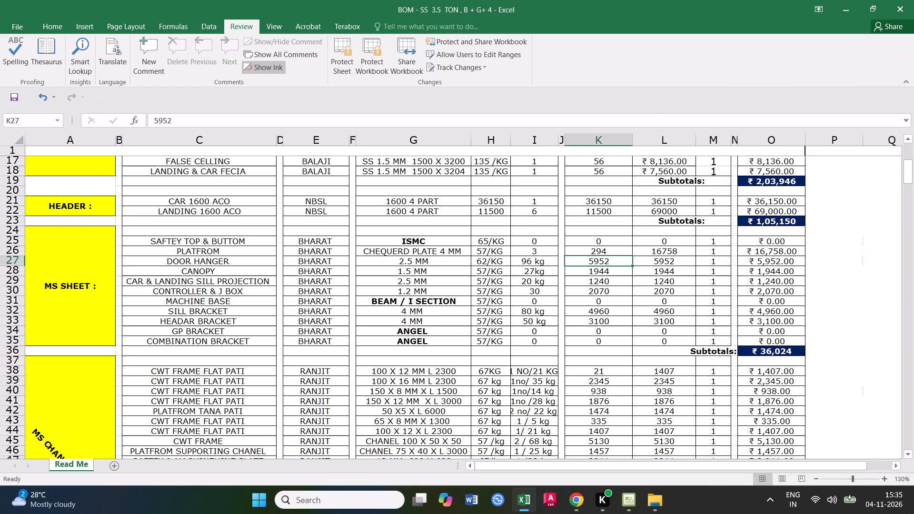
click(544, 262)
click(548, 281)
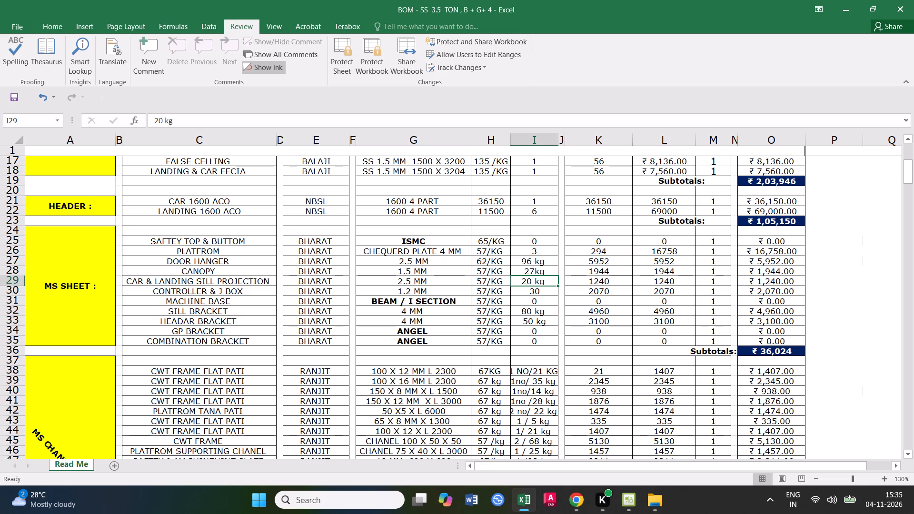
click(533, 257)
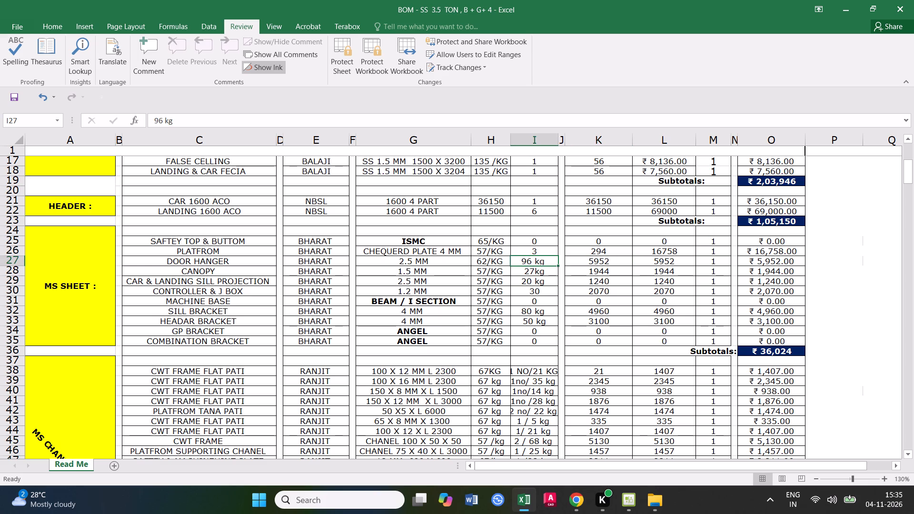
text(96*62)
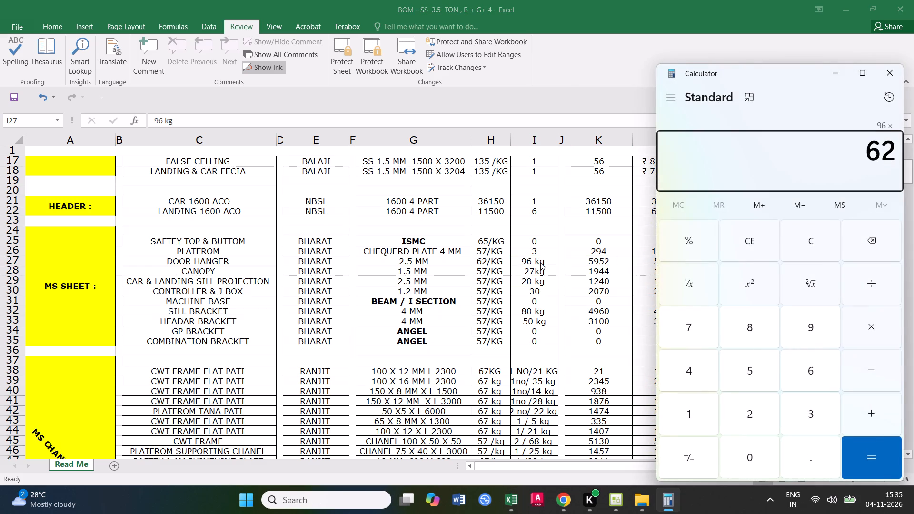
key(Return)
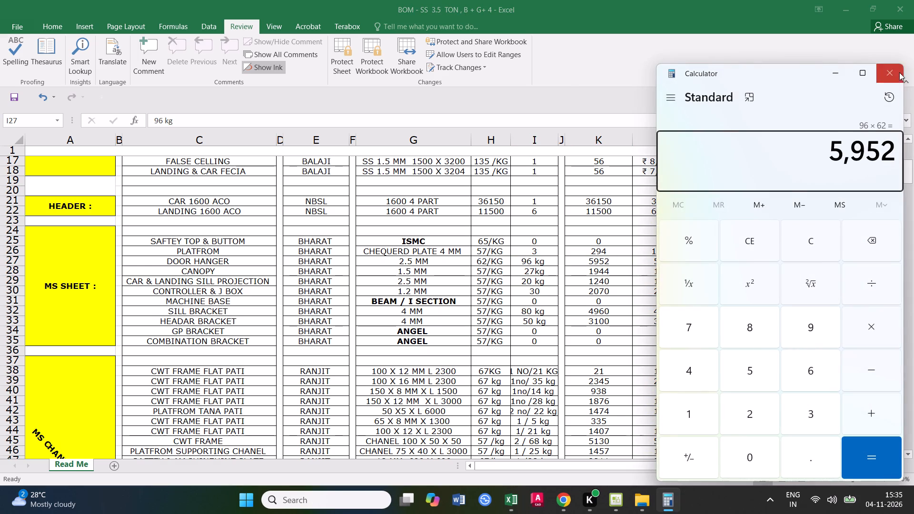
click(899, 72)
click(549, 298)
click(544, 265)
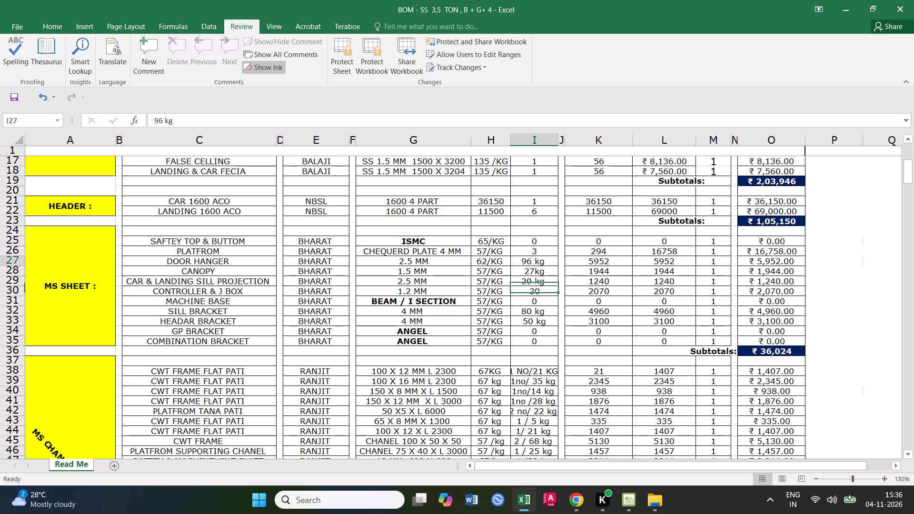
Copy the DOOR HANGER price of 62/KG down to the CANOPY and CAR & LANDING SILL PROJECTION rows.
click(529, 272)
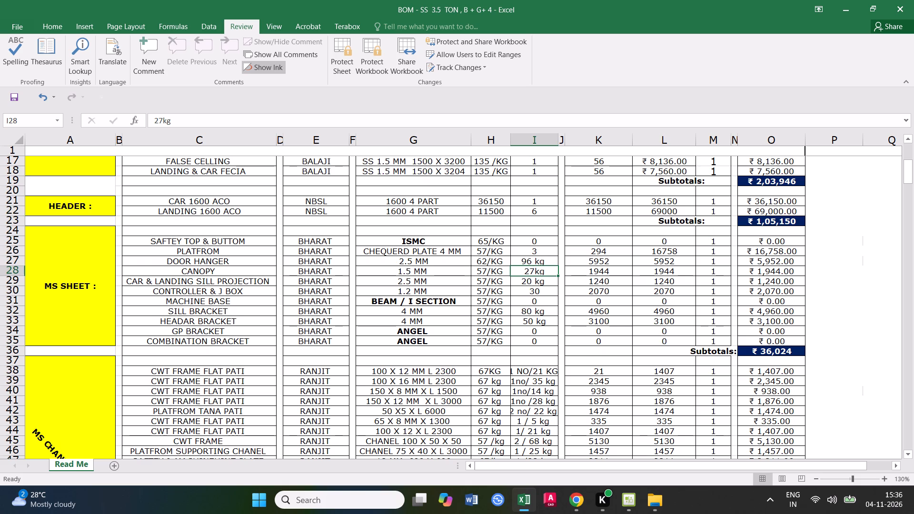
click(194, 270)
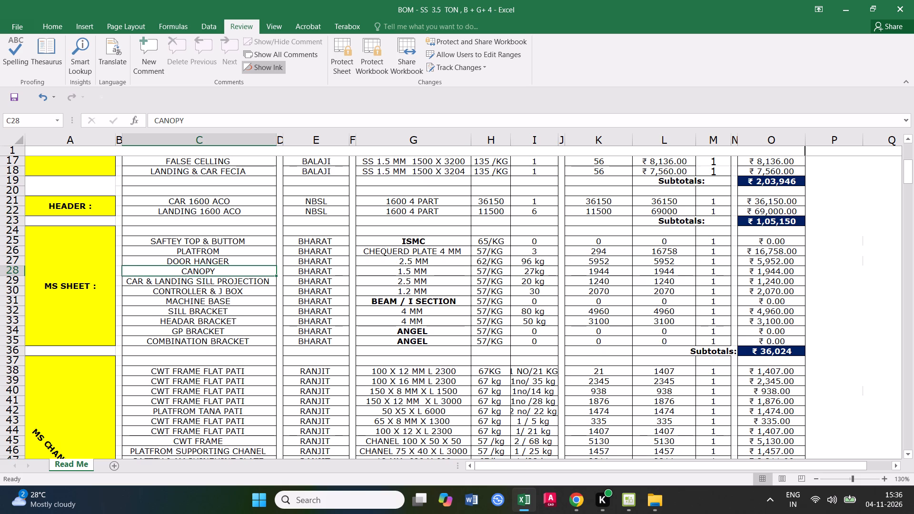
click(483, 263)
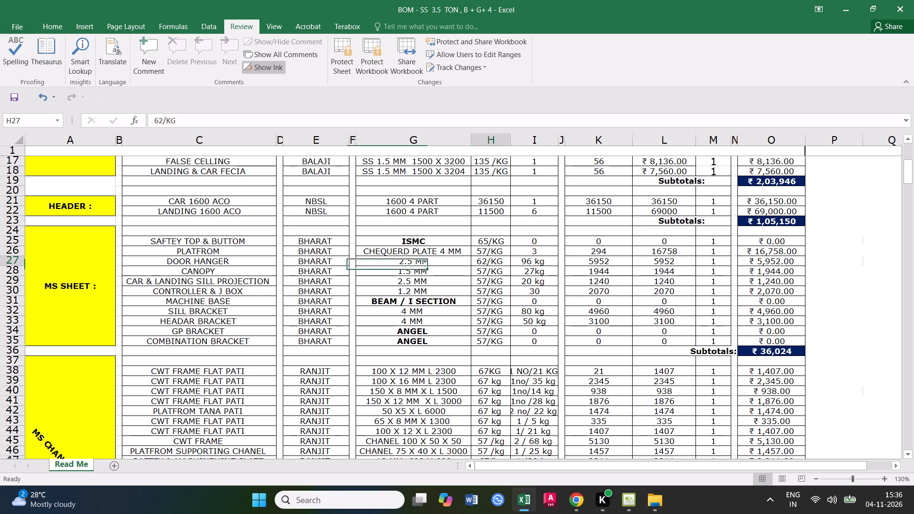
drag(510, 266, 507, 275)
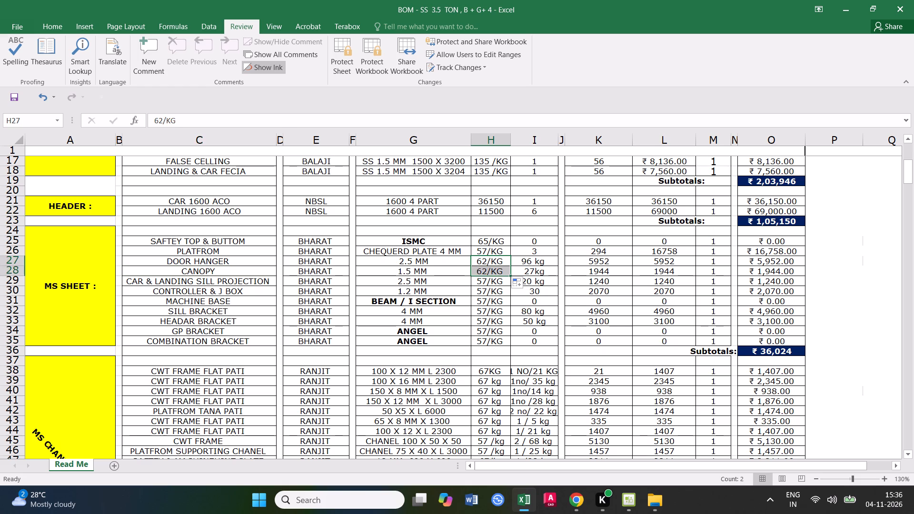
click(491, 279)
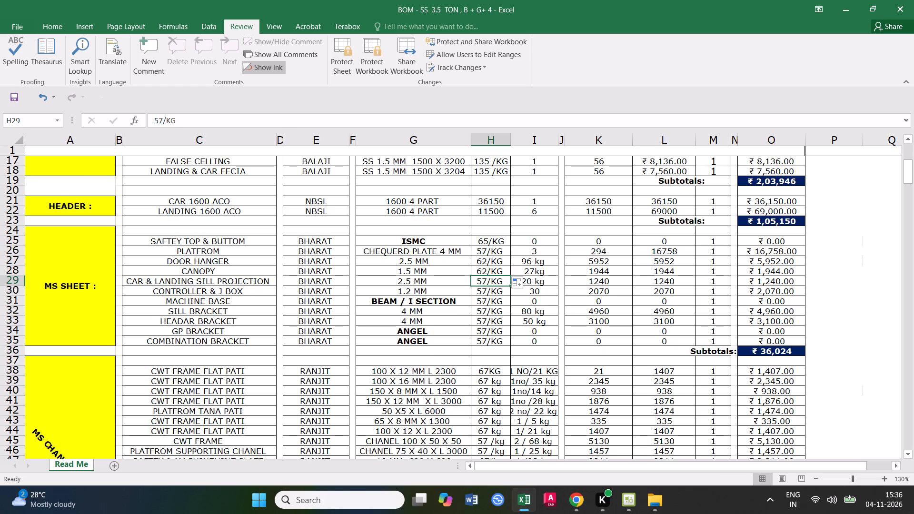
click(497, 272)
drag(510, 274, 507, 283)
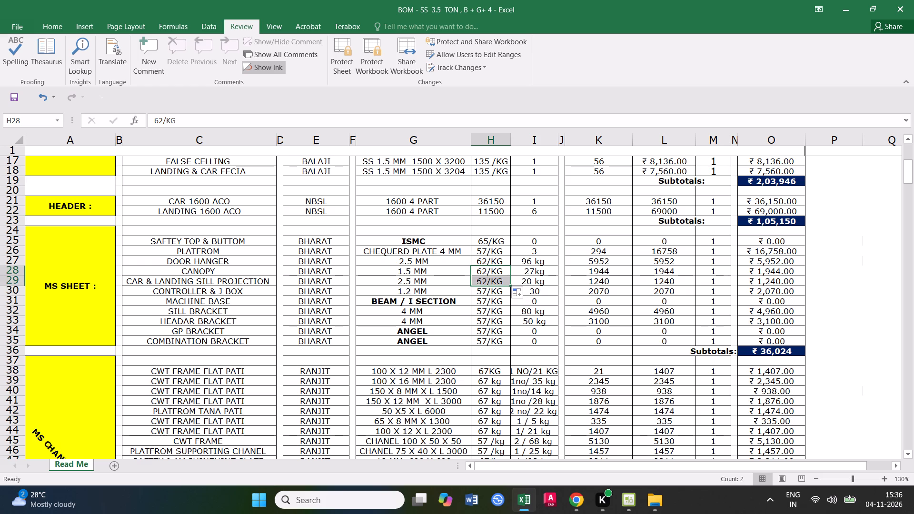
Check the CAR & LANDING SILL PROJECTION amount by calculating 20 × 62.
click(494, 281)
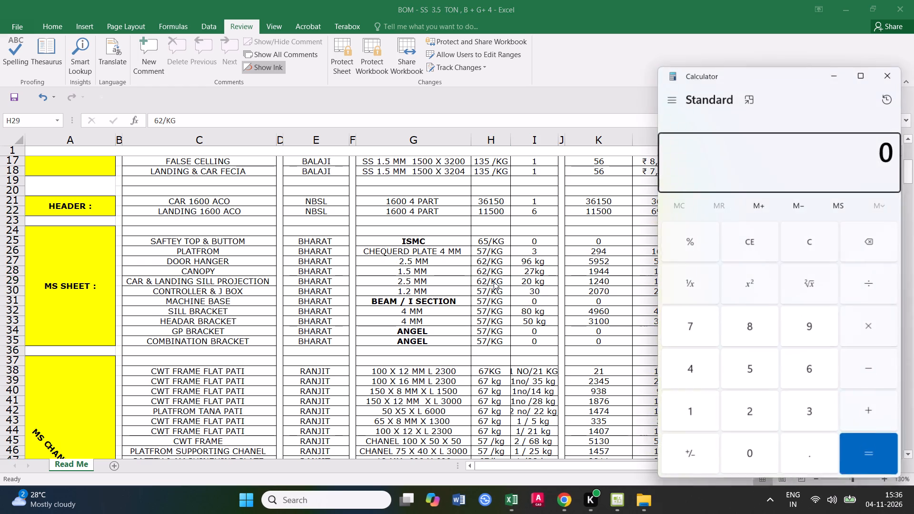
text(20*62)
key(Return)
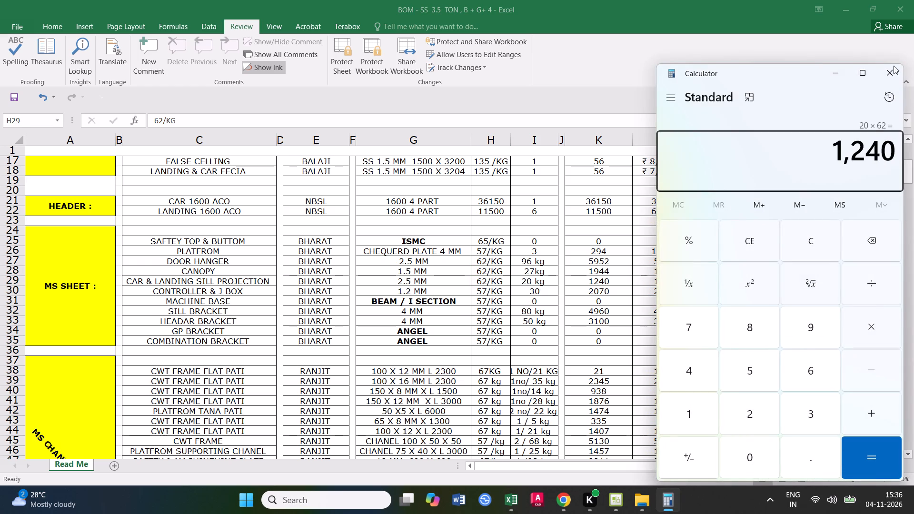
click(899, 80)
click(650, 319)
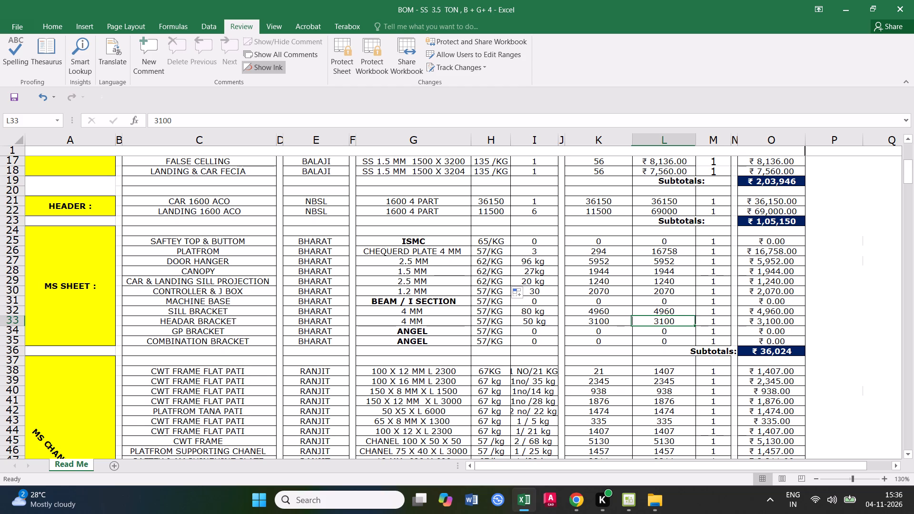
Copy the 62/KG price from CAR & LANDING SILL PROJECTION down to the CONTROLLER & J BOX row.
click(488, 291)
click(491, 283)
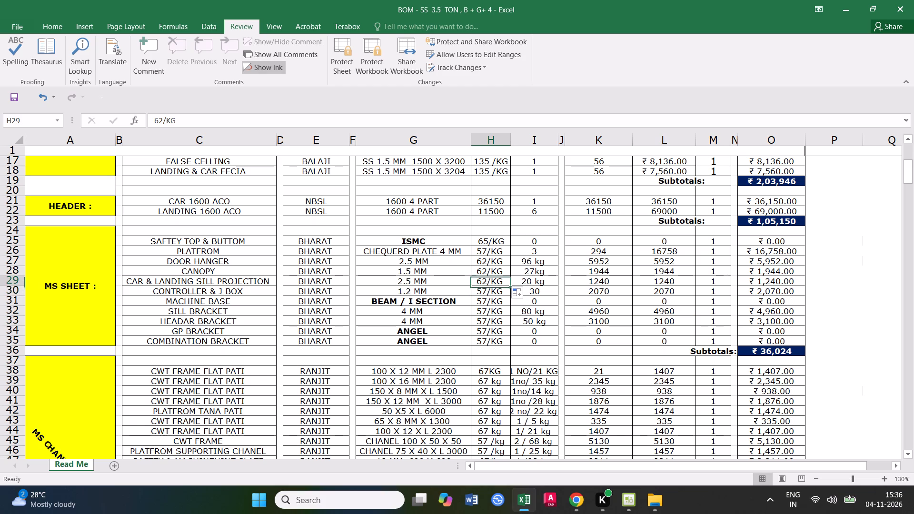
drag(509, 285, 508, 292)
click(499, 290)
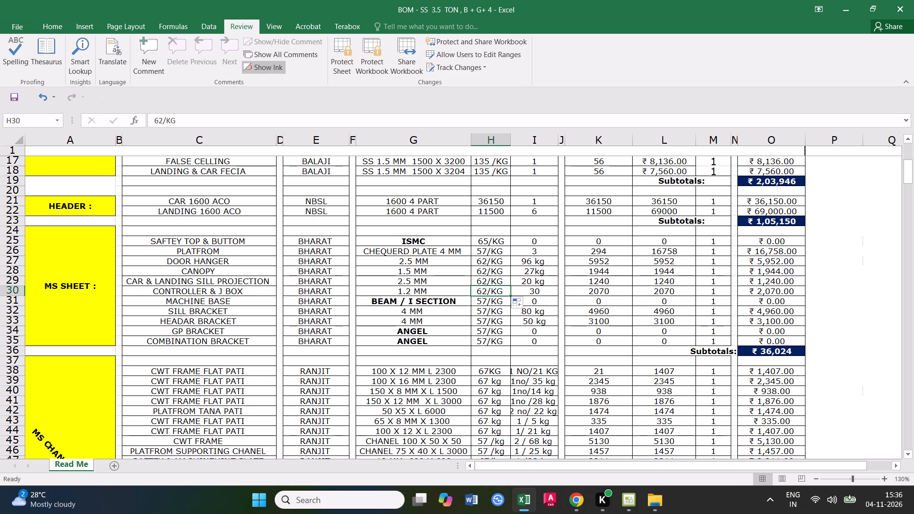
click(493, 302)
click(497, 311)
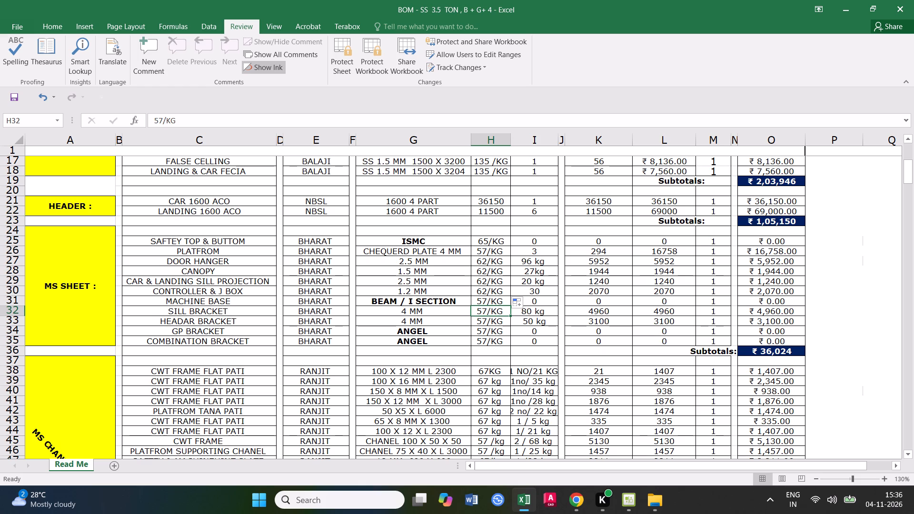
Set the CONTROLLER & J BOX price to 72/KG.
double_click(484, 289)
drag(489, 289, 479, 291)
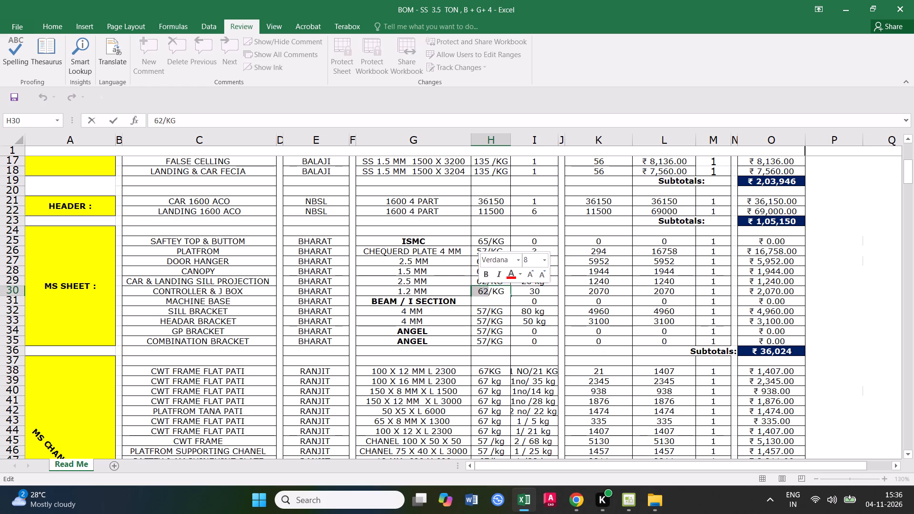
text(72)
click(500, 324)
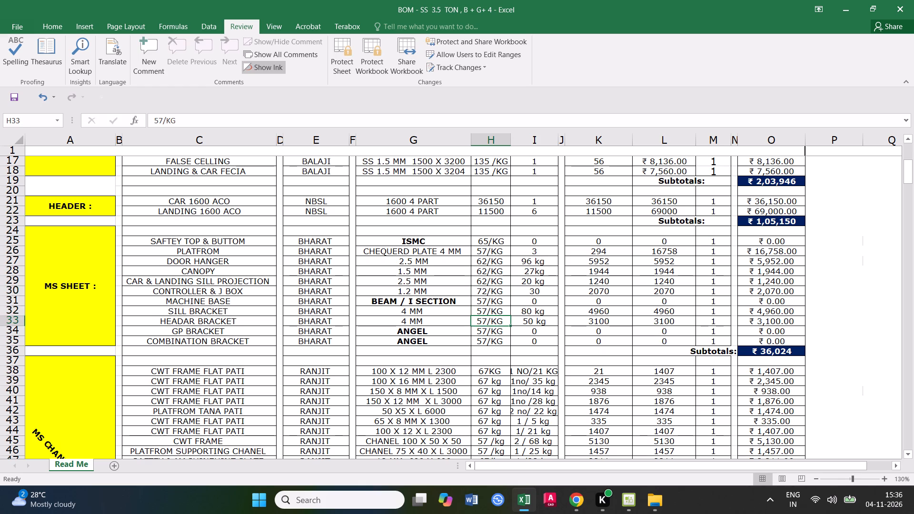
click(497, 295)
Calculate 72 × 30 and enter 2160 for CONTROLLER & J BOX in both columns K and L.
text(72*30)
key(Return)
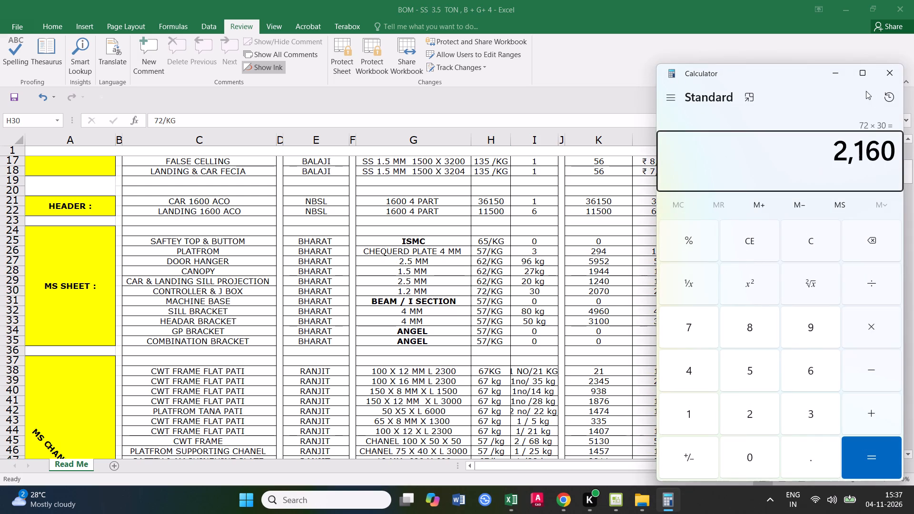
click(882, 79)
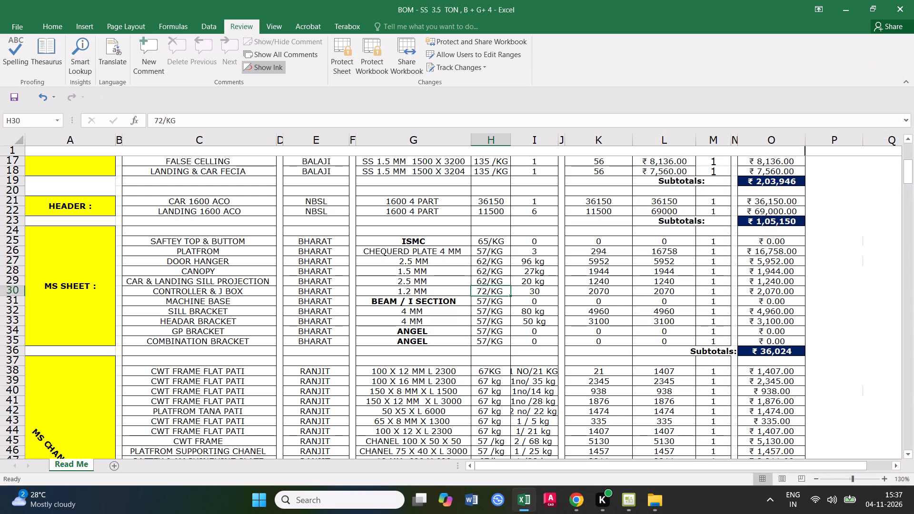
click(599, 292)
text(2160)
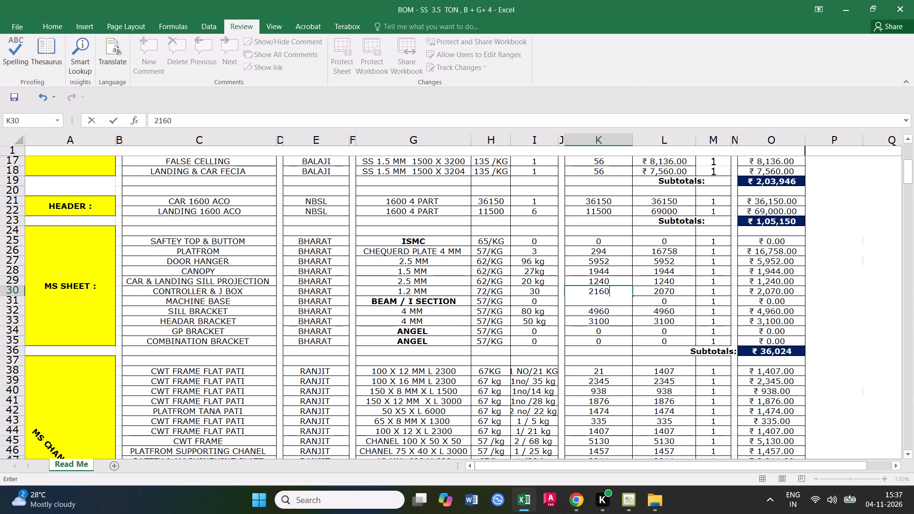
click(604, 328)
click(599, 295)
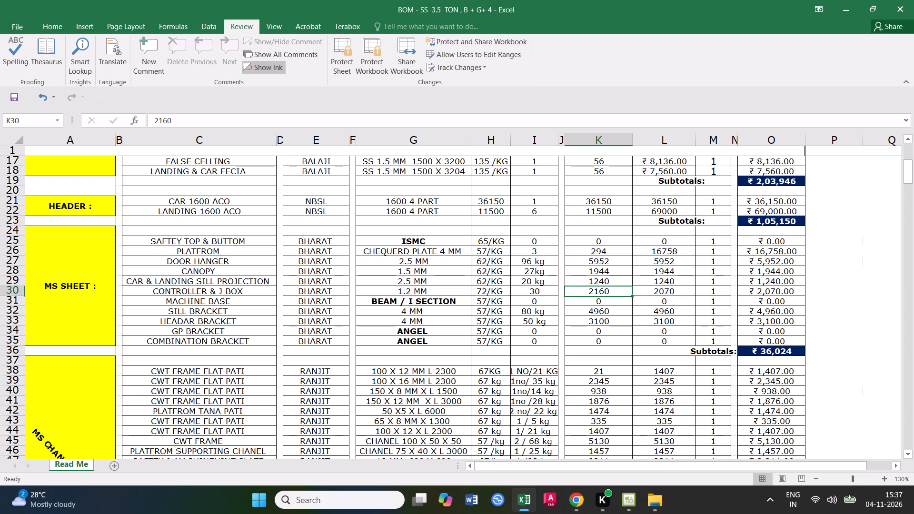
drag(631, 295, 674, 288)
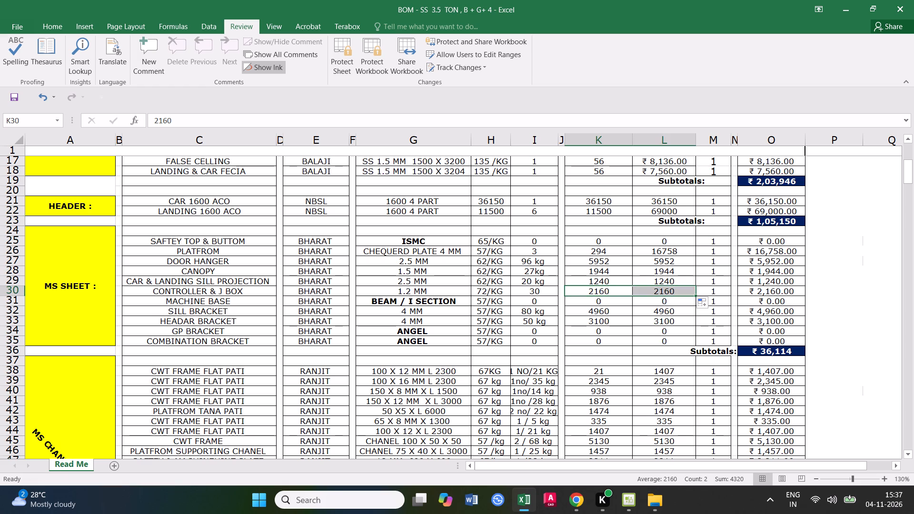
Set the SILL BRACKET price to 62/KG in the MS SHEET section.
click(489, 301)
click(494, 312)
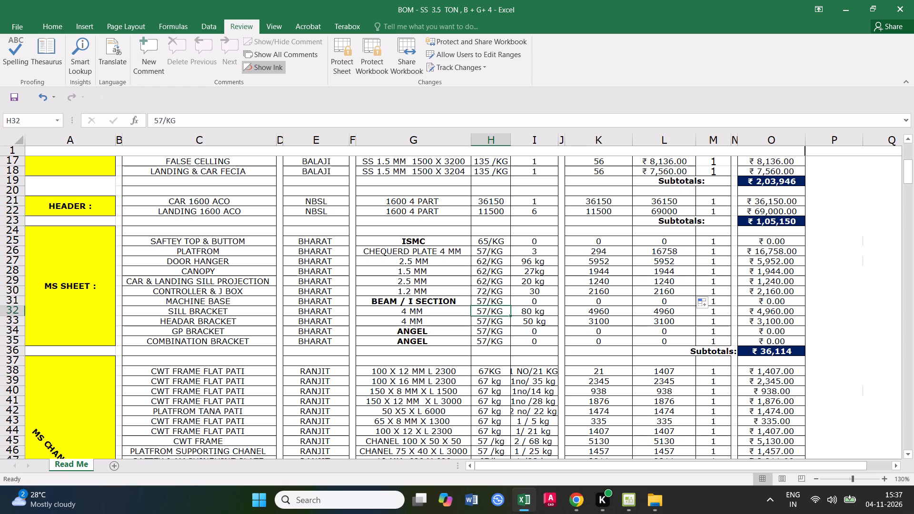
double_click(487, 310)
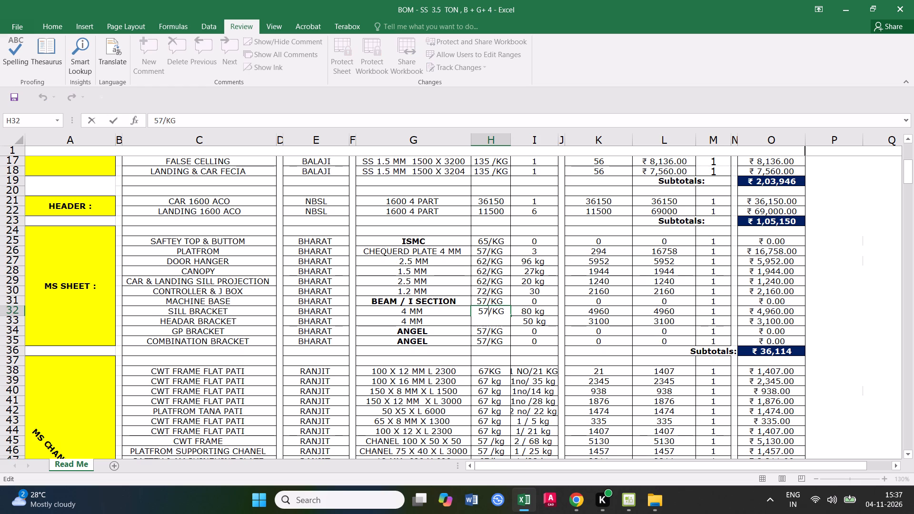
key(BackSpace)
key(BackSpace)
key(BackSpace)
text(62)
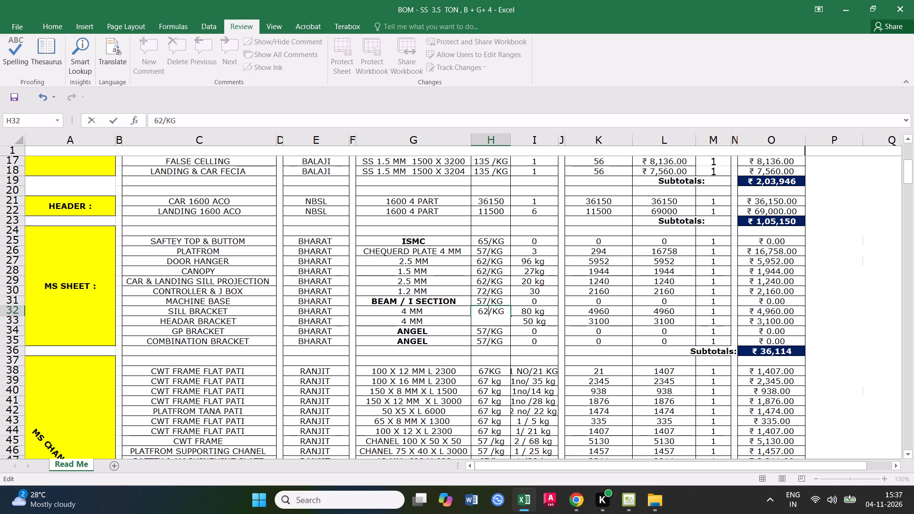
click(494, 336)
Check the SILL BRACKET amount by calculating 62 × 80.
click(533, 309)
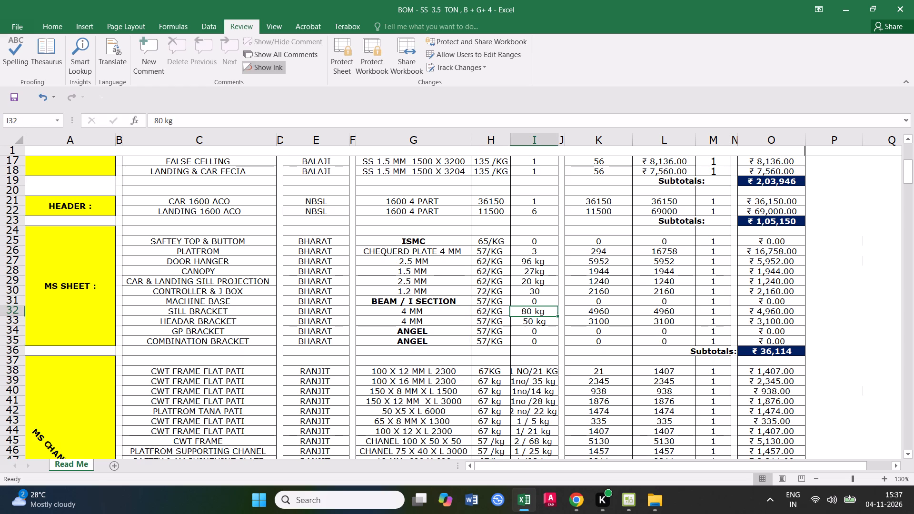
text(62*80)
key(Return)
click(886, 75)
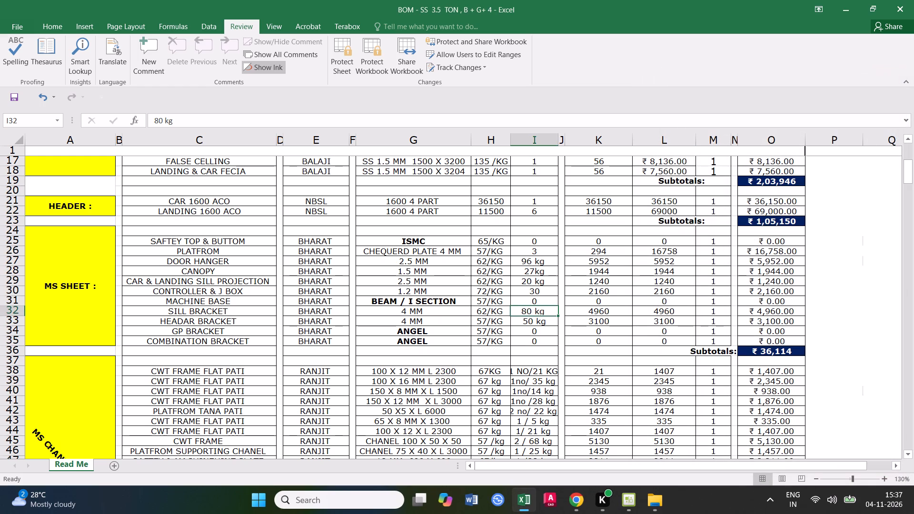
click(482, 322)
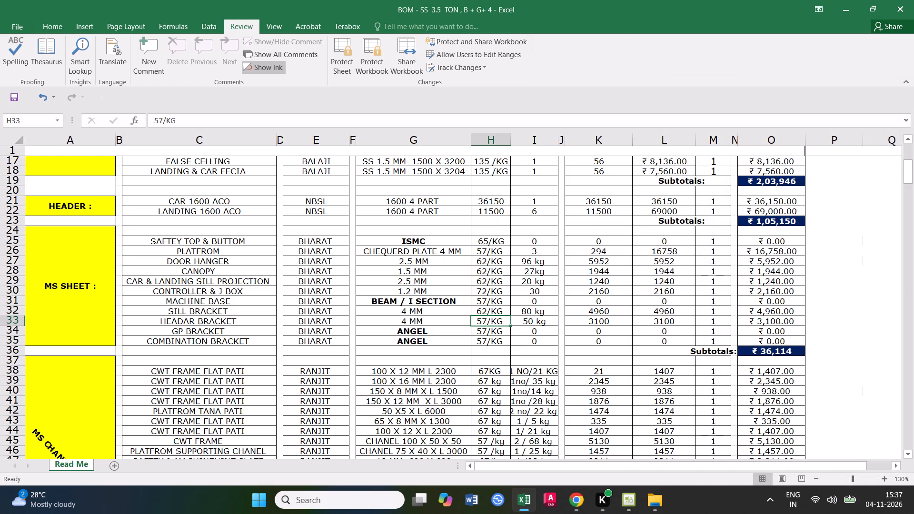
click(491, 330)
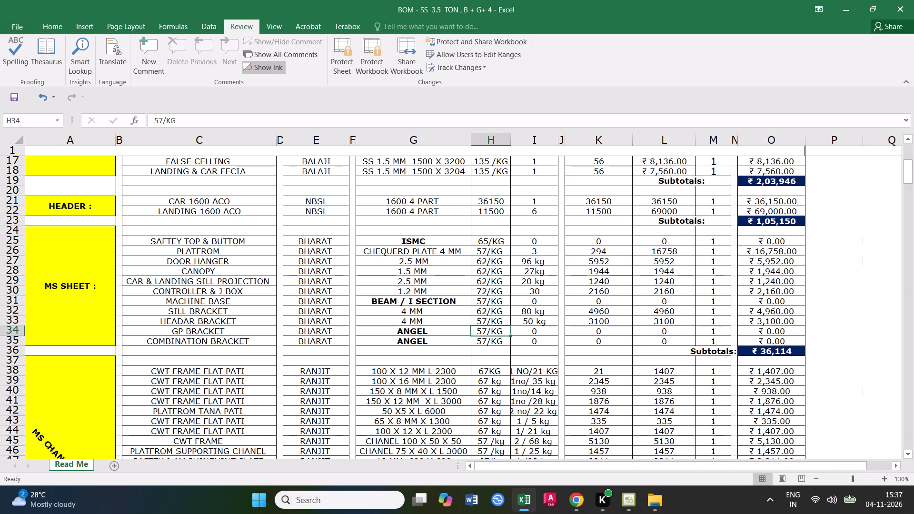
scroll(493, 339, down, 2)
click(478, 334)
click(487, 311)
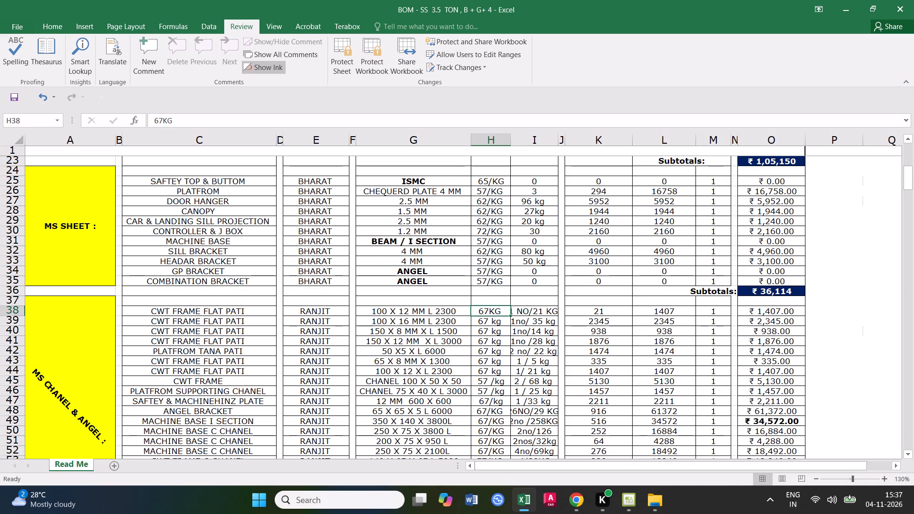
Save the workbook with the updated MS SHEET prices.
click(10, 102)
Highlight row 38, the CWT FRAME FLAT PATI 100 X 12 MM L 2300 entry, with a yellow fill.
scroll(287, 253, down, 2)
click(407, 247)
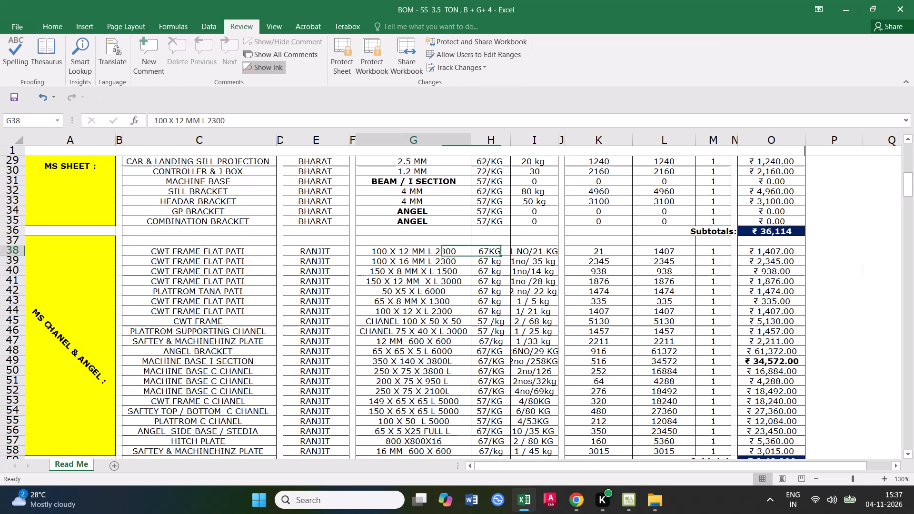
click(241, 252)
click(11, 253)
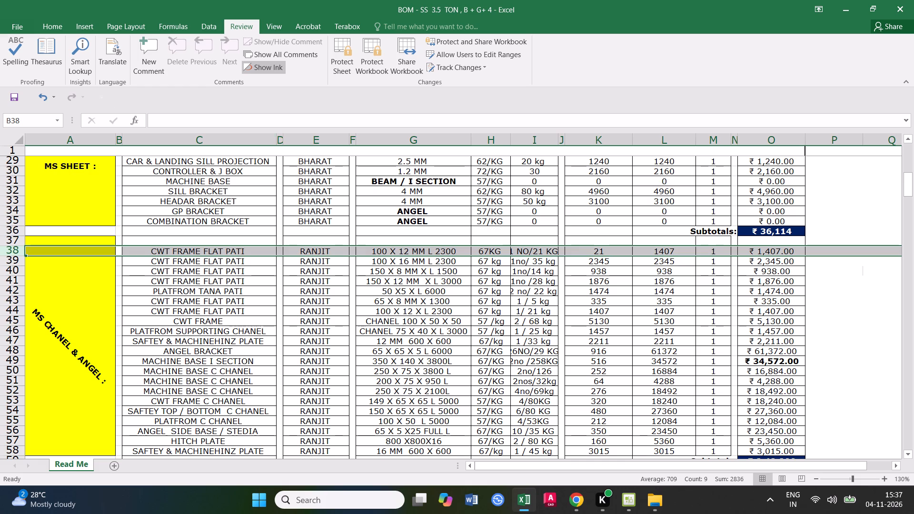
click(54, 27)
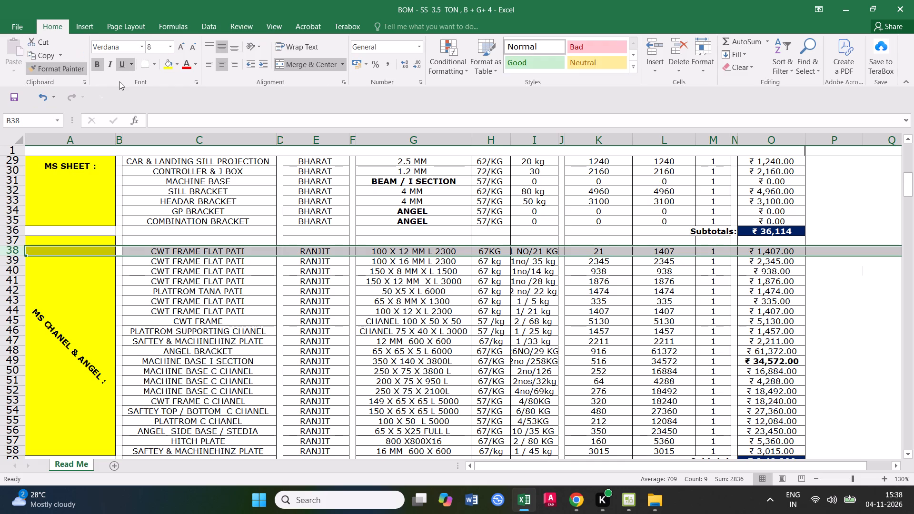
click(166, 65)
click(310, 362)
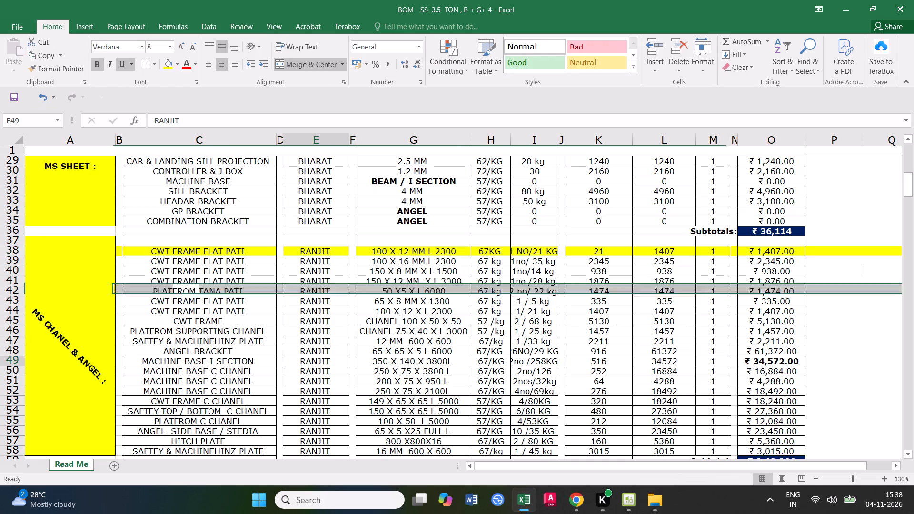
Save the workbook with the highlighted row.
click(2, 101)
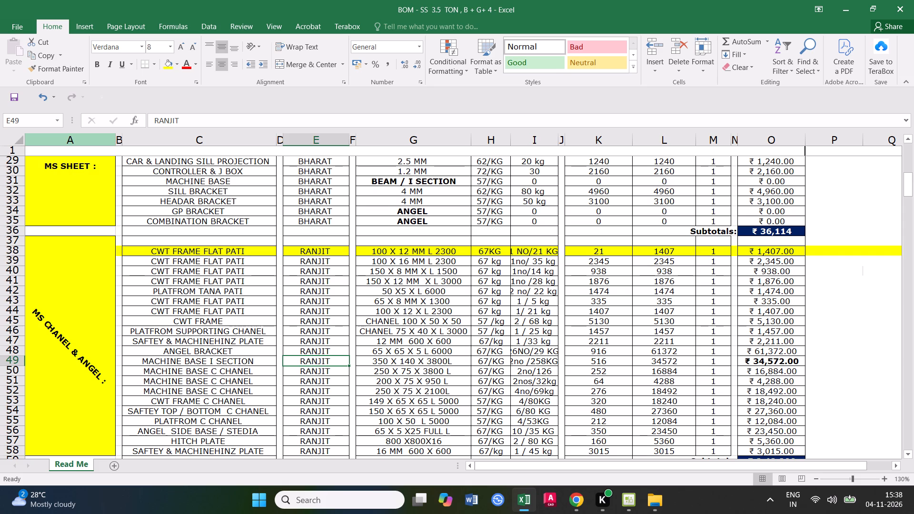
Review the bill of materials sections below MS CHANEL & ANGEL, from MASS through WEIGHT.
scroll(460, 343, down, 8)
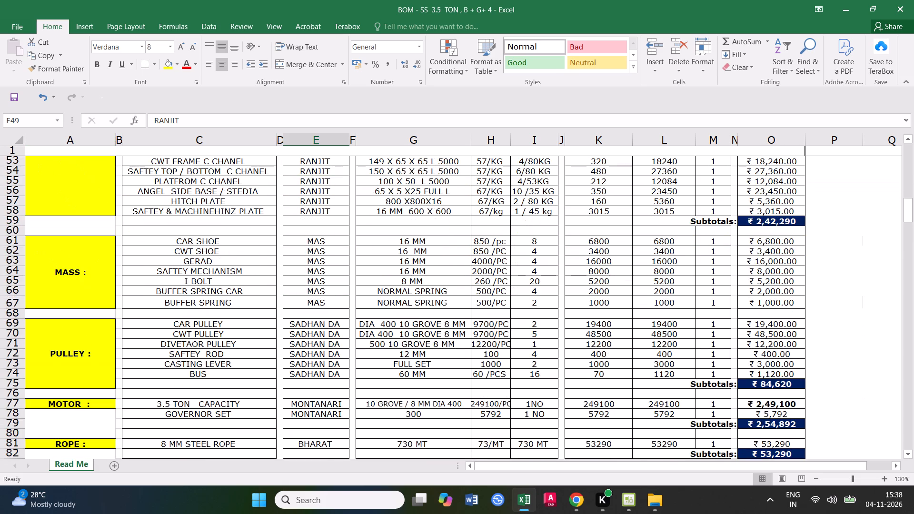
scroll(432, 338, down, 2)
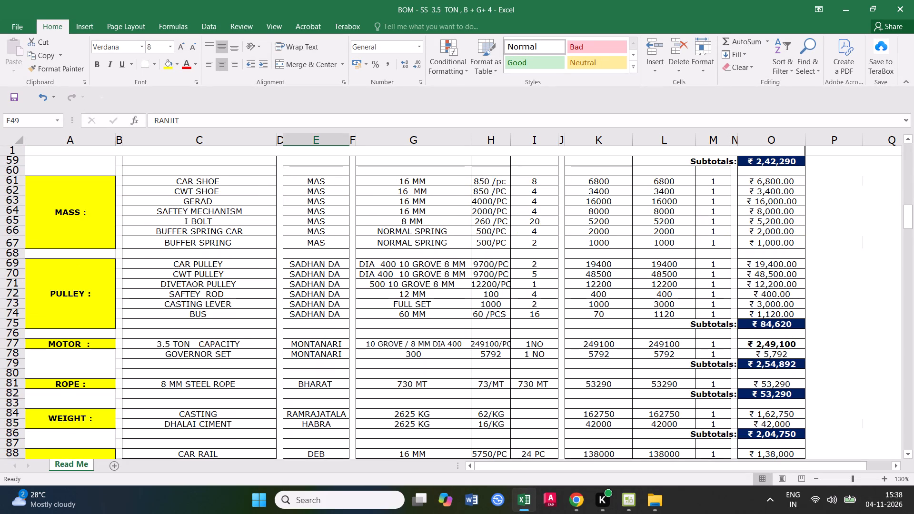
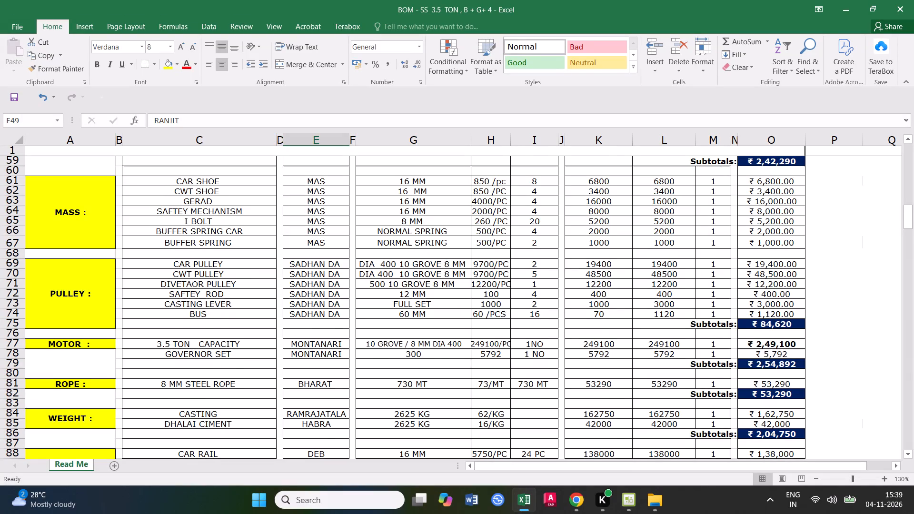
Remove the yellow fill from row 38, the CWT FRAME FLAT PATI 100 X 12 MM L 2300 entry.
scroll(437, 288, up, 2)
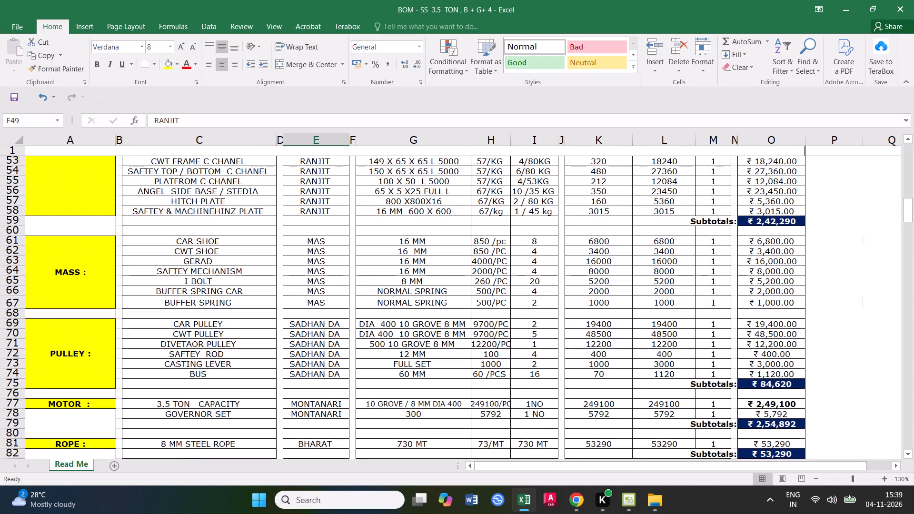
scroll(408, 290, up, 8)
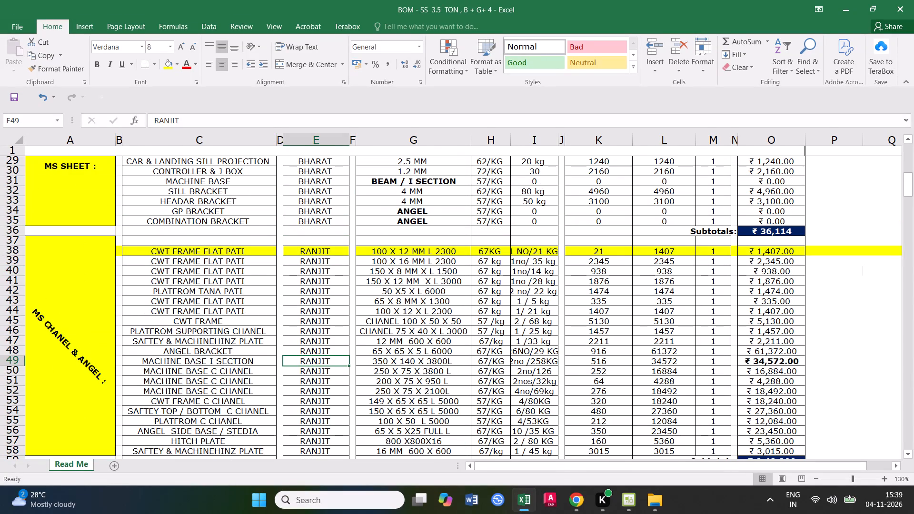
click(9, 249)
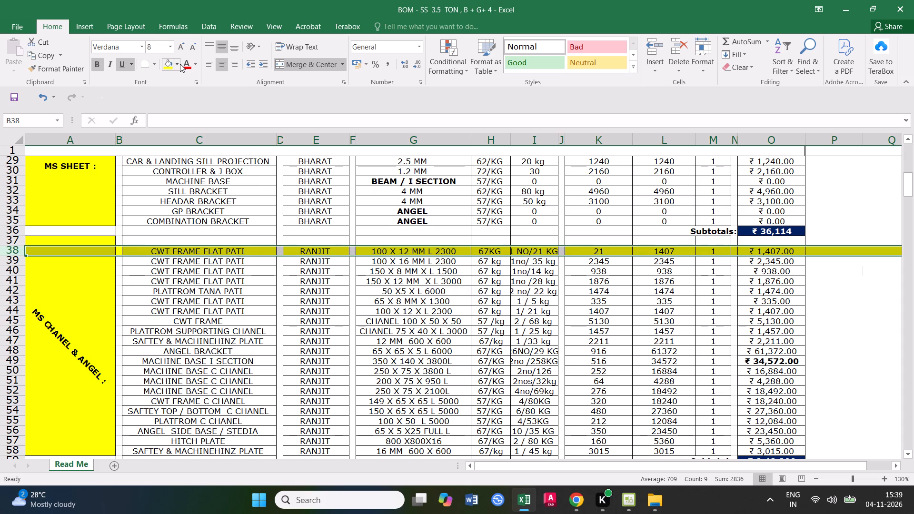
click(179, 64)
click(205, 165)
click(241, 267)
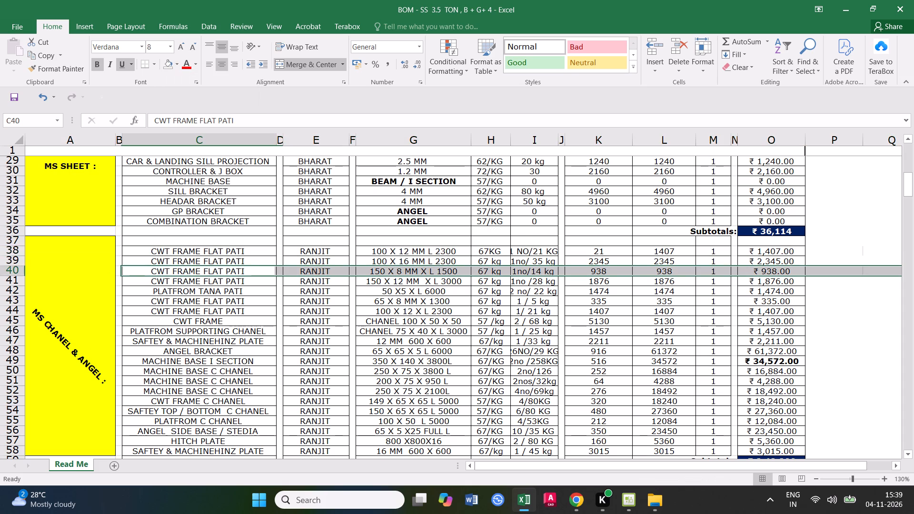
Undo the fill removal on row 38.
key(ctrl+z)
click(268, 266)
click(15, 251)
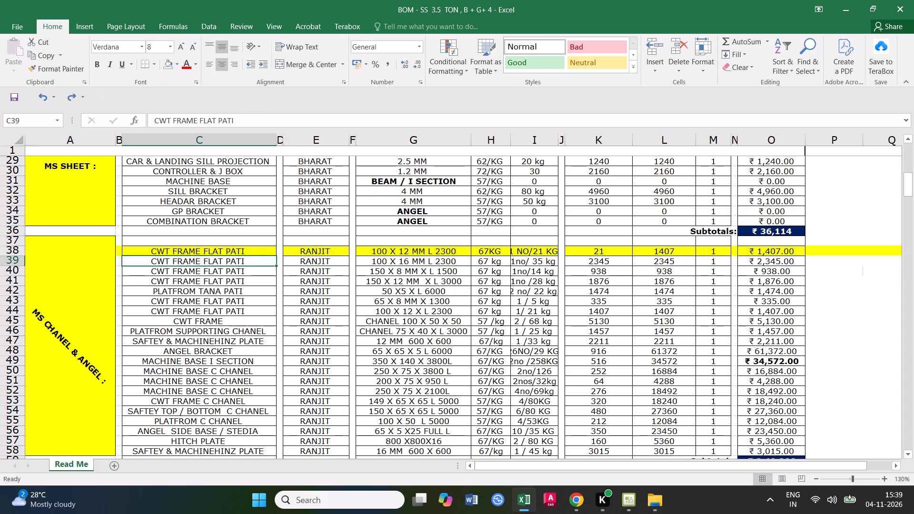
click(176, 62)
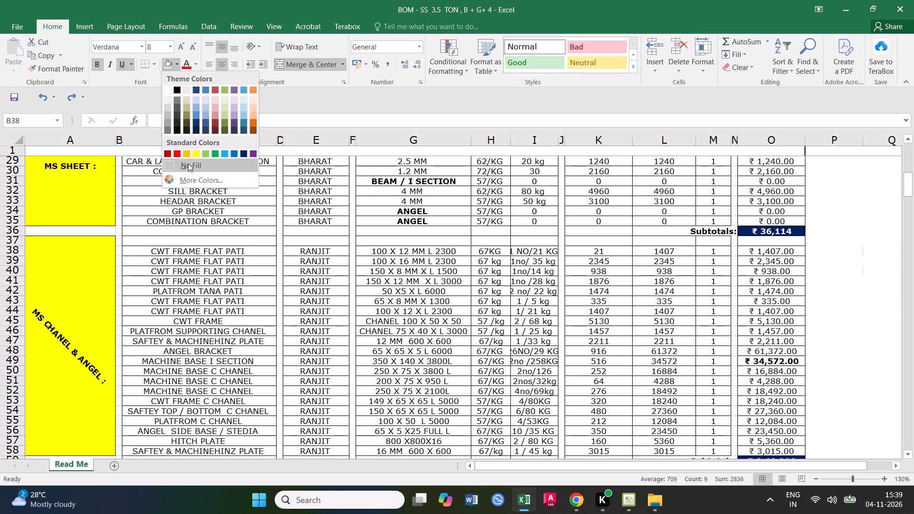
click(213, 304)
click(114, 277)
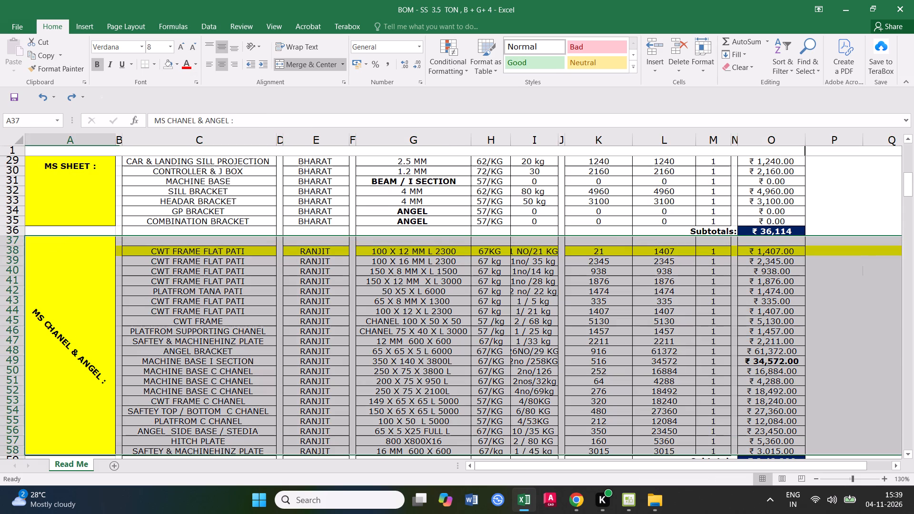
Set row 38, the CWT FRAME FLAT PATI 100 X 12 MM L 2300 entry, to No Fill.
click(18, 251)
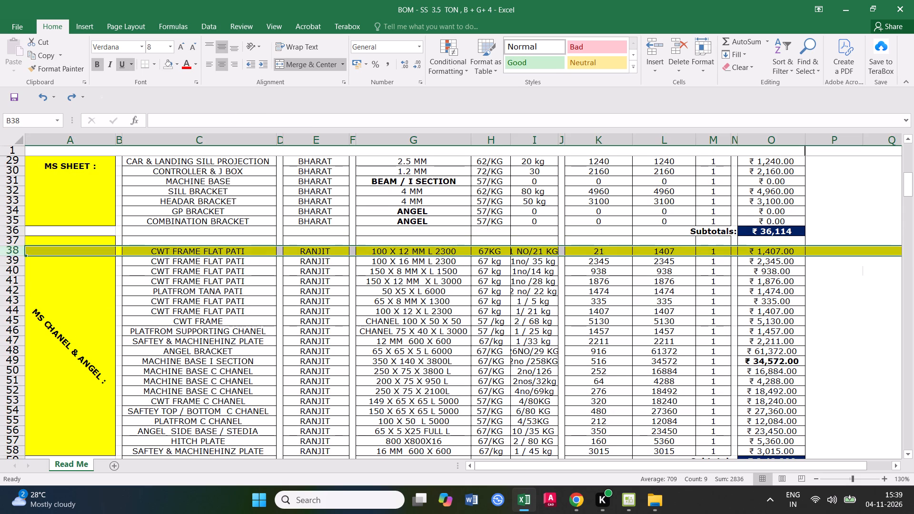
click(177, 66)
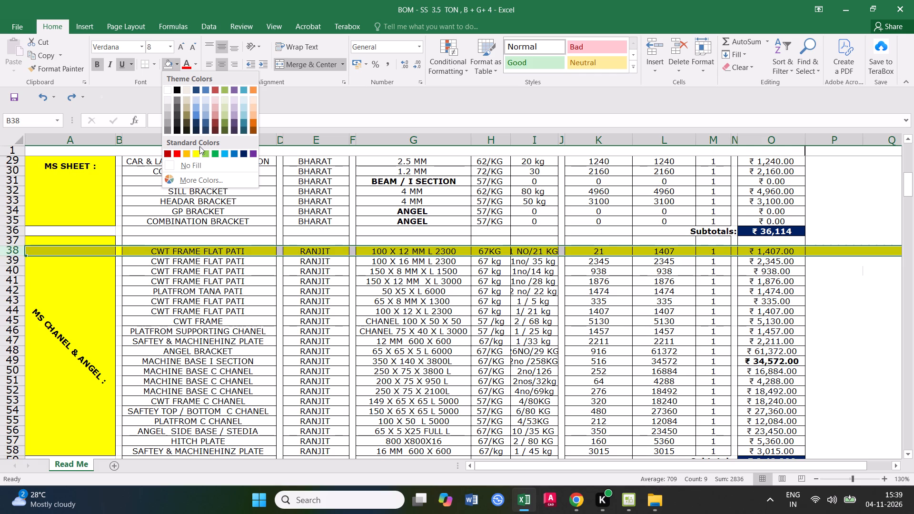
click(198, 167)
click(257, 282)
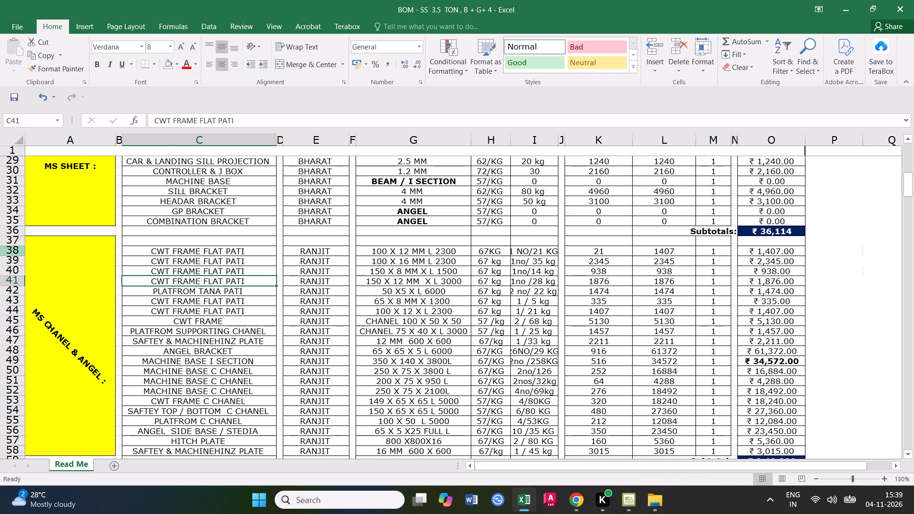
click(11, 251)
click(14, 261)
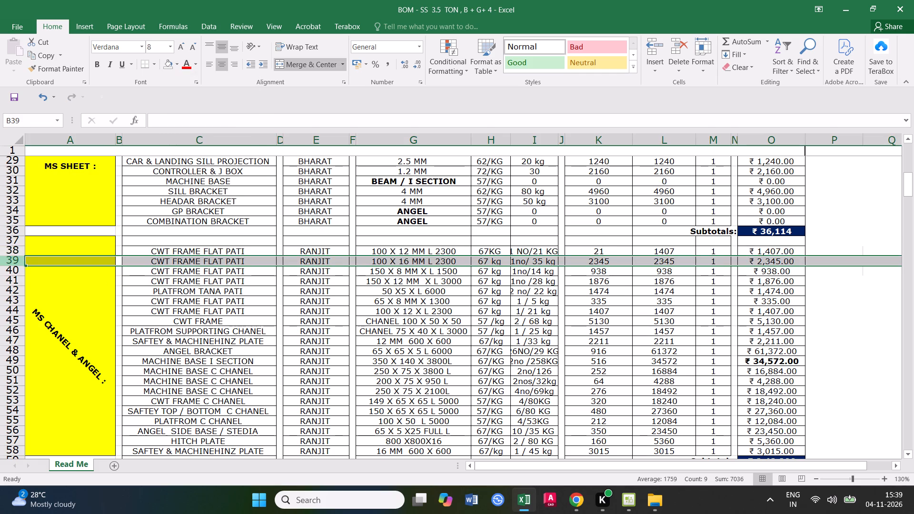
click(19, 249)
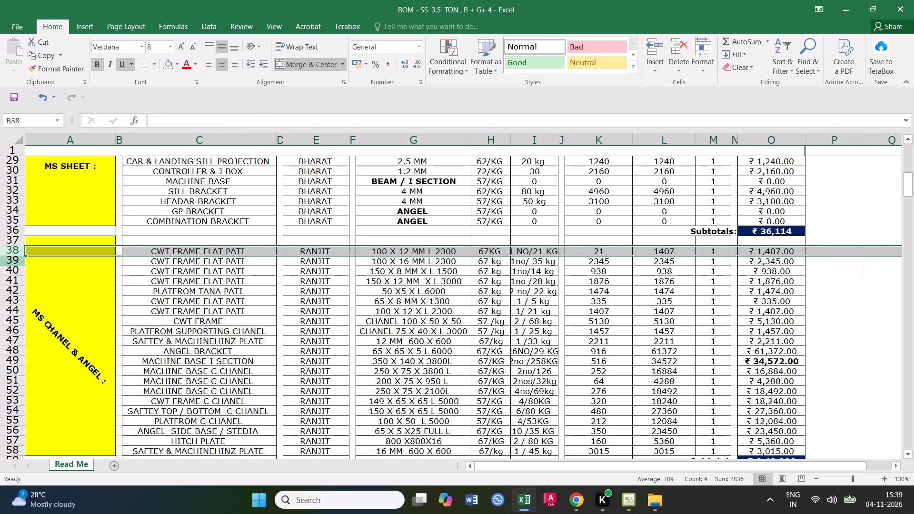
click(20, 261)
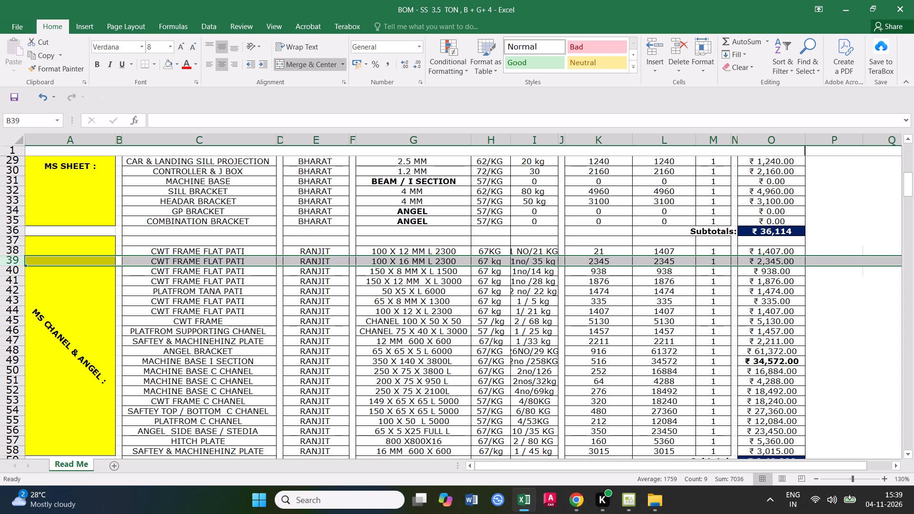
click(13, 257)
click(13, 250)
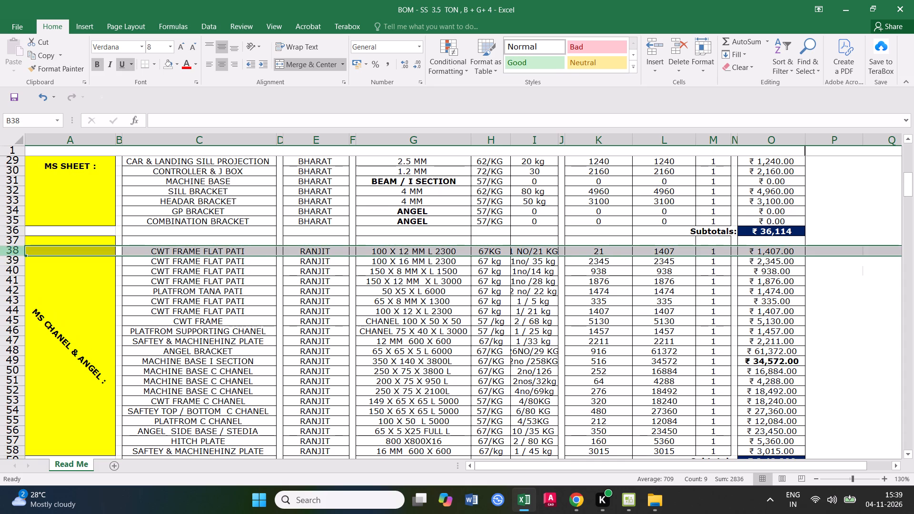
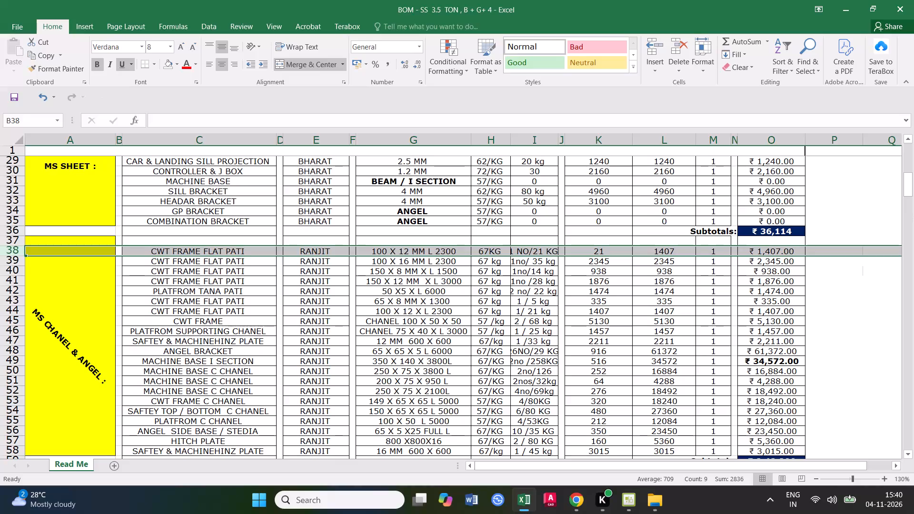
Review the MS channel and angle entries from row 43 to row 48, checking each row's size, rate and amount.
click(244, 313)
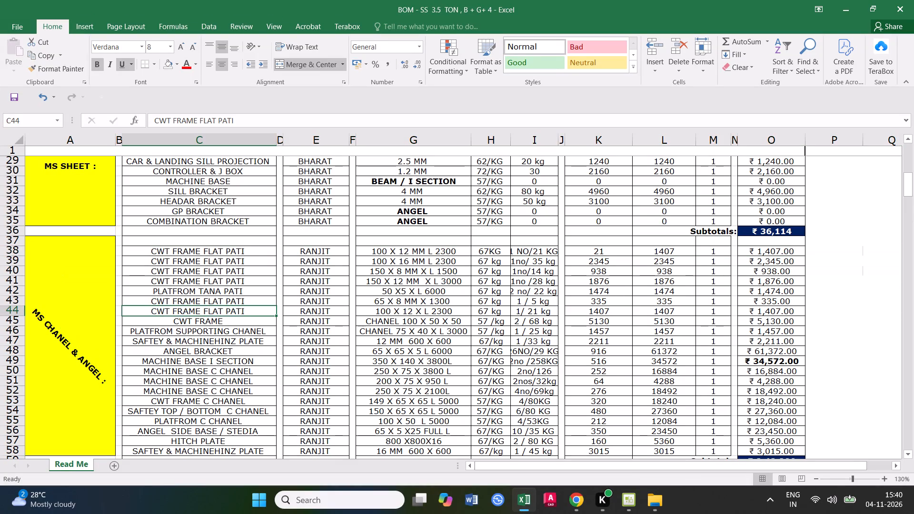
click(230, 300)
click(208, 312)
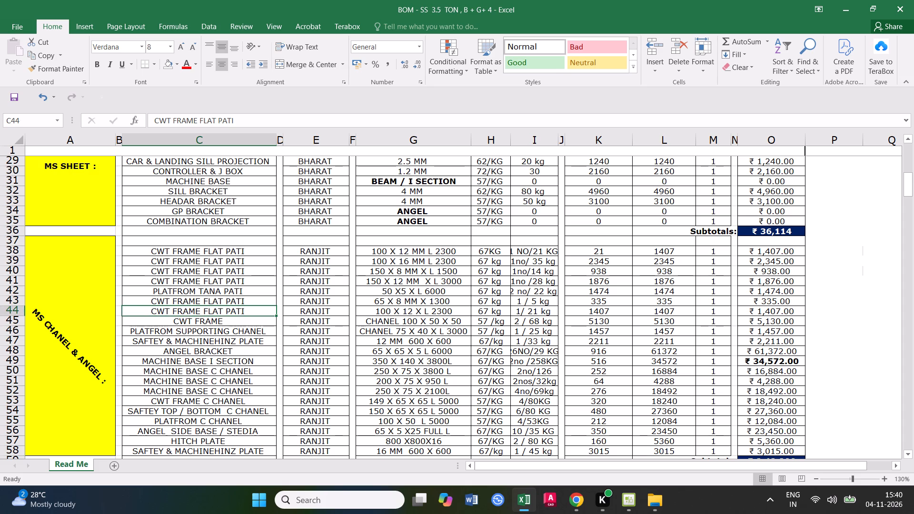
click(202, 323)
click(16, 320)
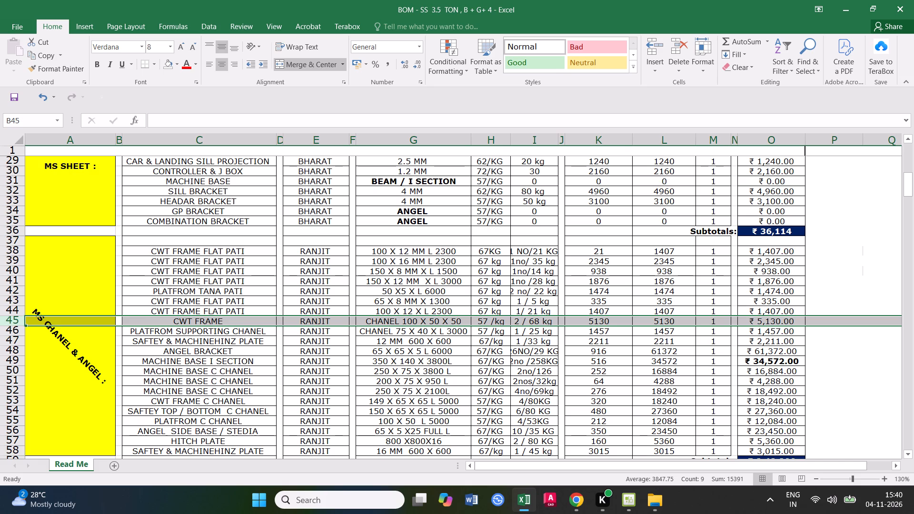
click(12, 331)
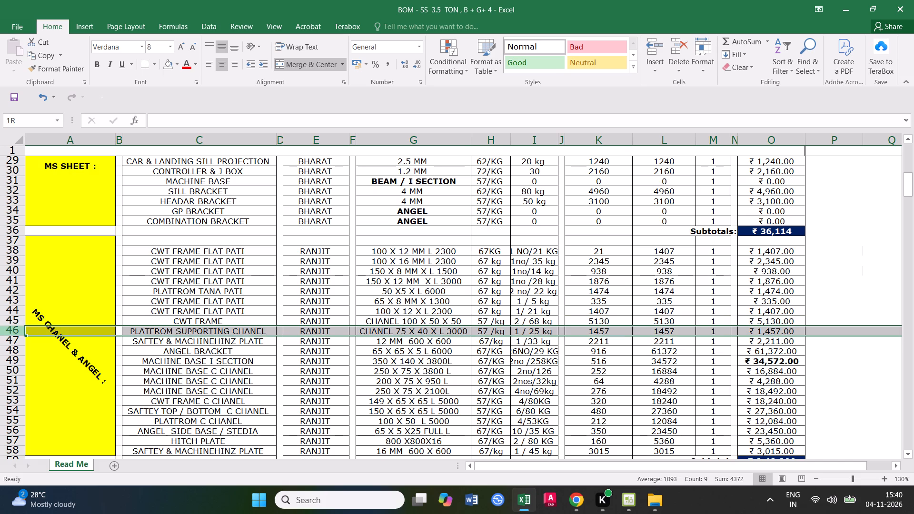
click(15, 342)
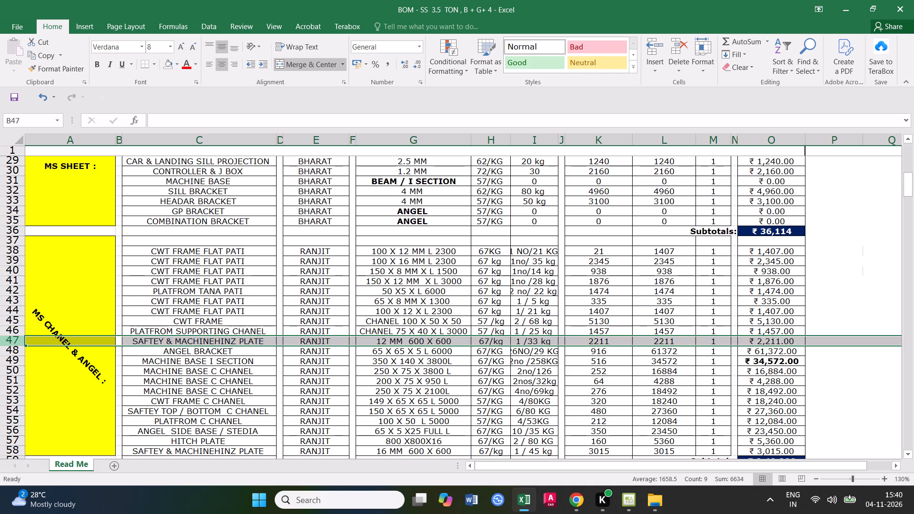
click(16, 351)
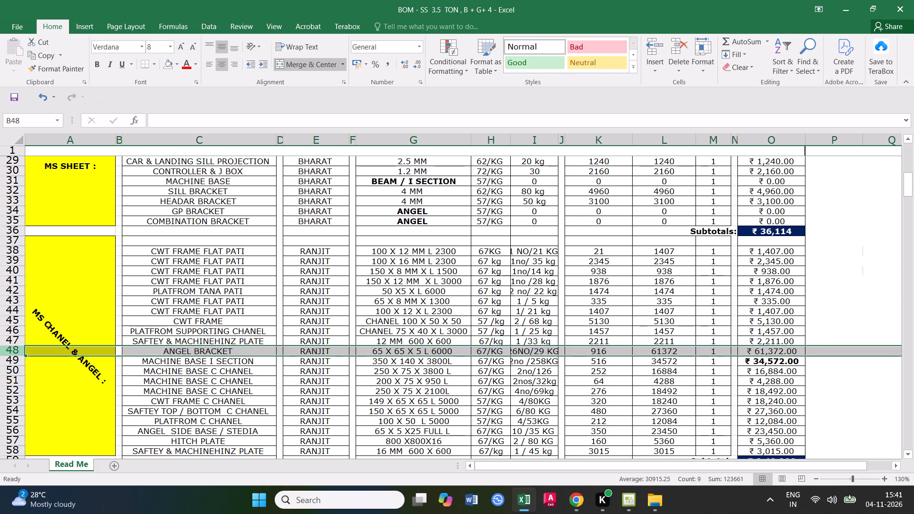
Set the rate of the MACHINE BASE I SECTION entry in row 49 to 57/KG and save the workbook.
click(17, 359)
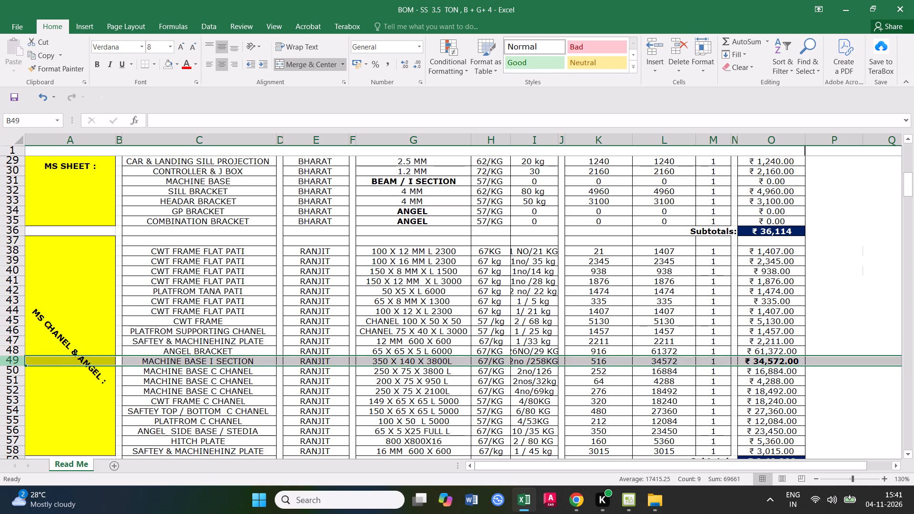
double_click(488, 361)
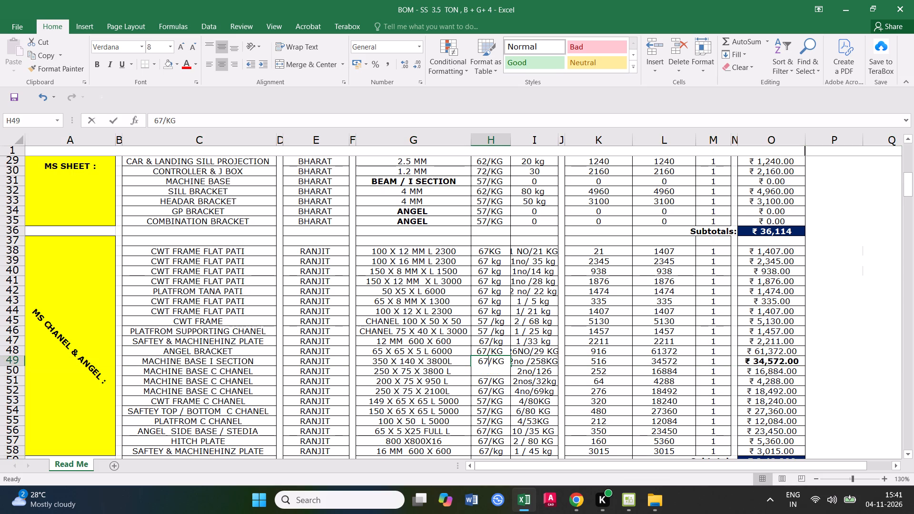
drag(488, 361, 478, 361)
text(57)
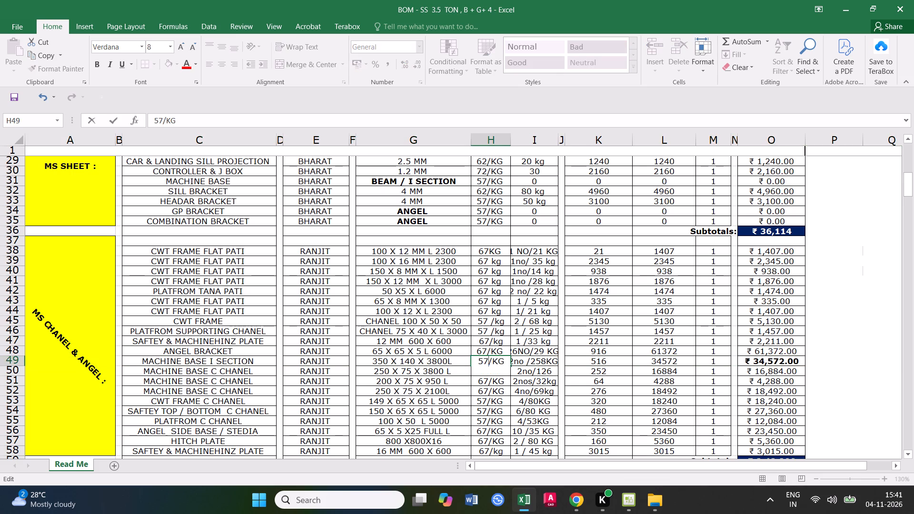
click(458, 384)
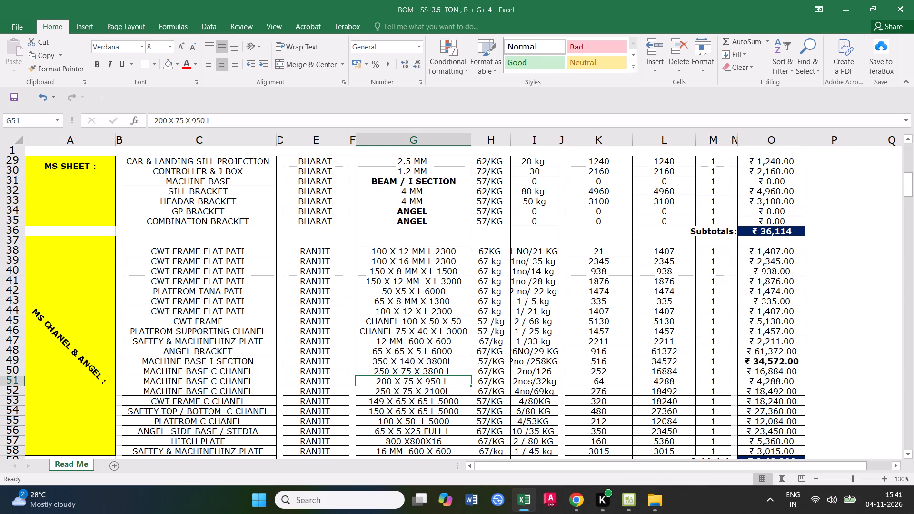
click(14, 363)
click(16, 96)
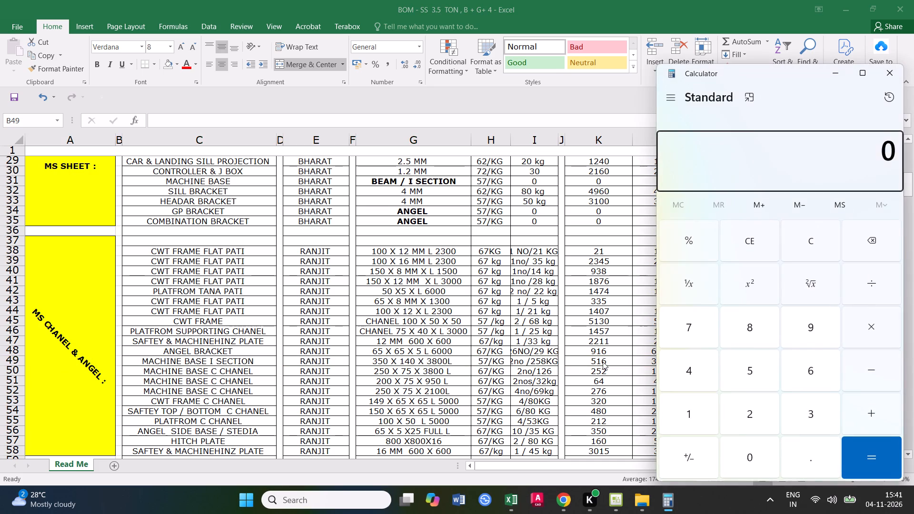
Compute 516 × 57 in Calculator, enter 29412 as row 49's amount in column L, and save the workbook.
text(516*57)
key(Return)
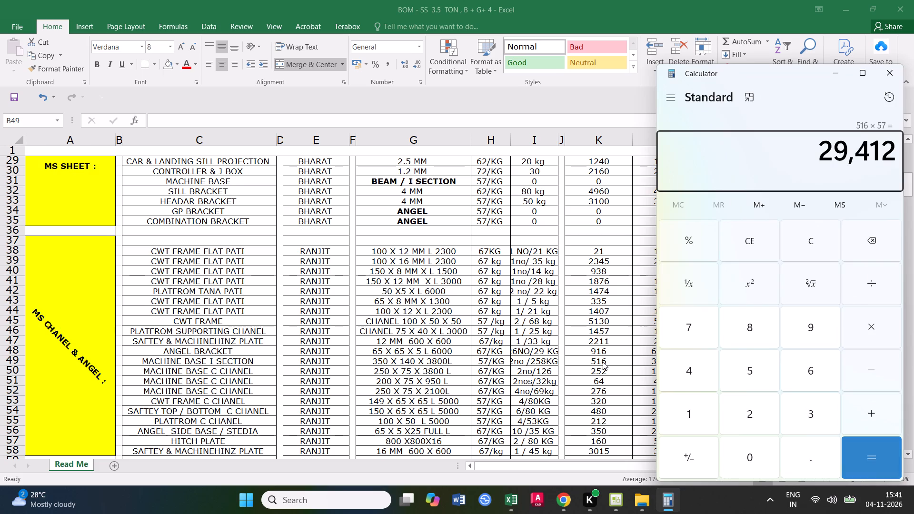
click(890, 69)
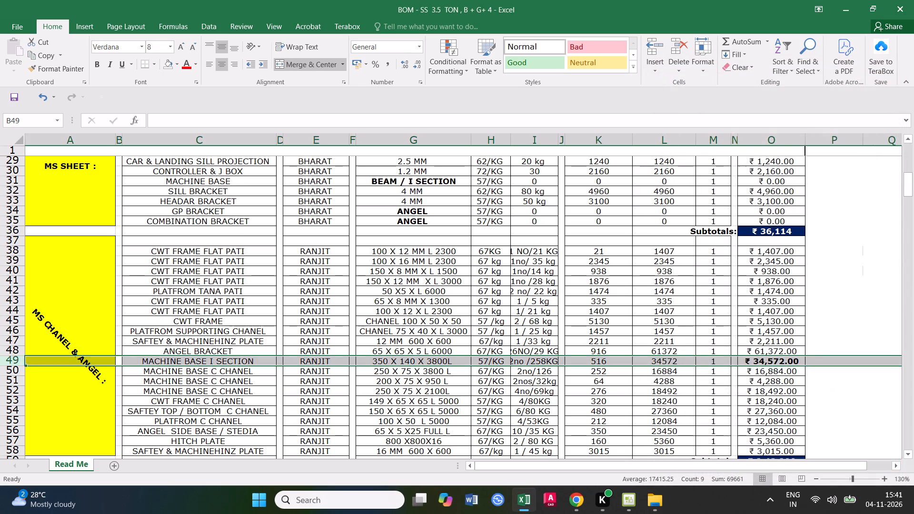
click(670, 359)
text(29412)
click(673, 393)
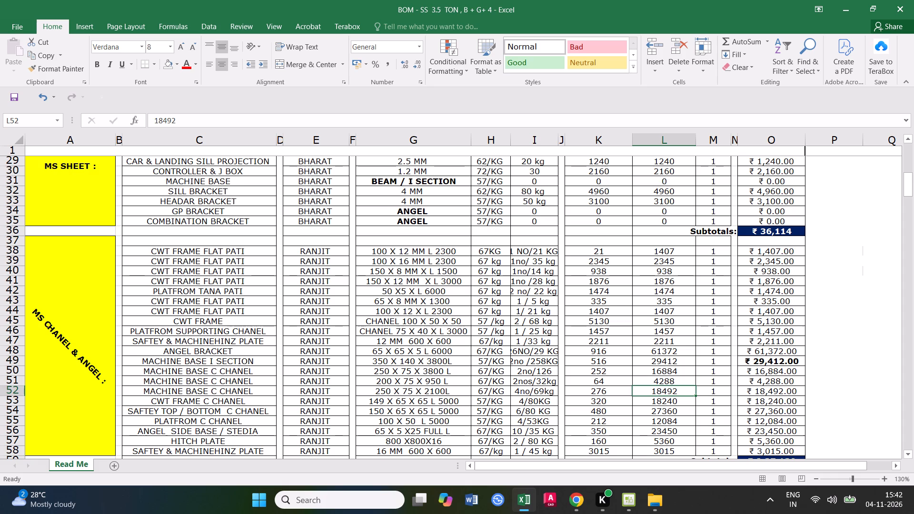
click(670, 361)
click(23, 94)
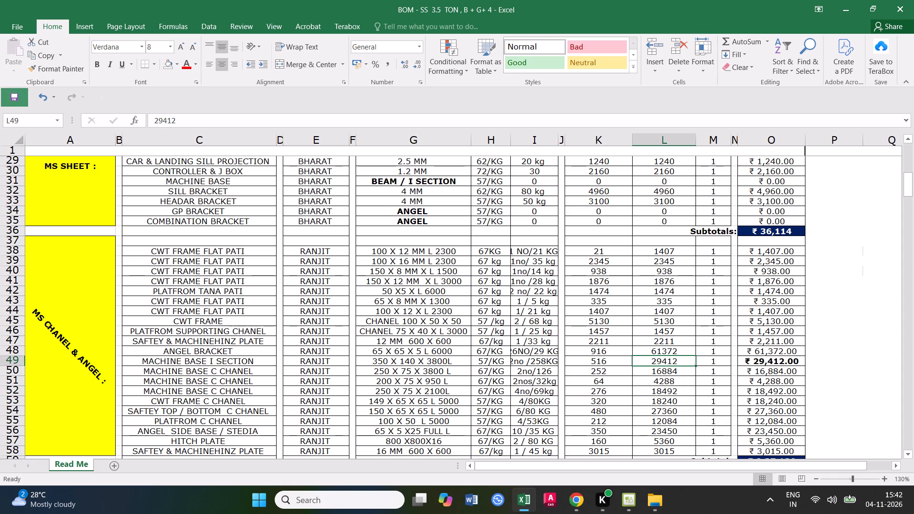
Copy the 57/KG rate from row 49 down to the MACHINE BASE C CHANEL 250 X 75 X 3800 L entry in row 50.
scroll(257, 403, down, 1)
click(233, 340)
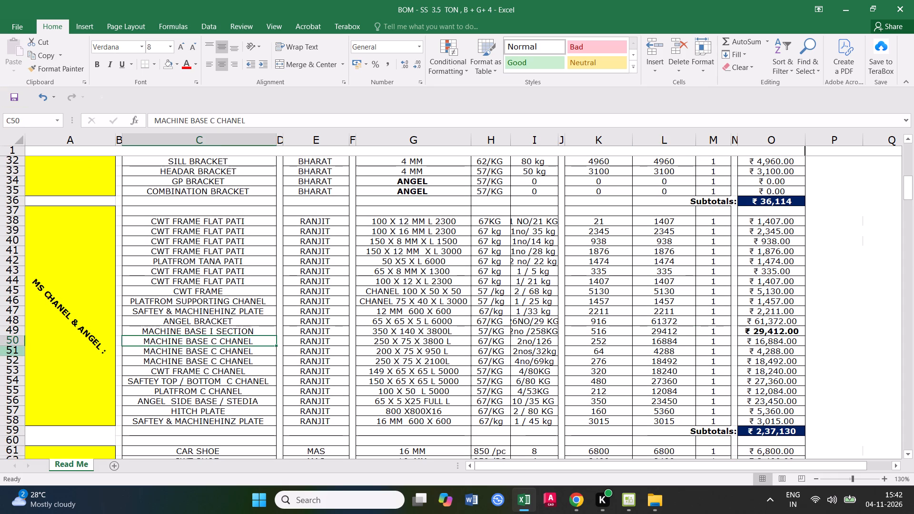
click(14, 339)
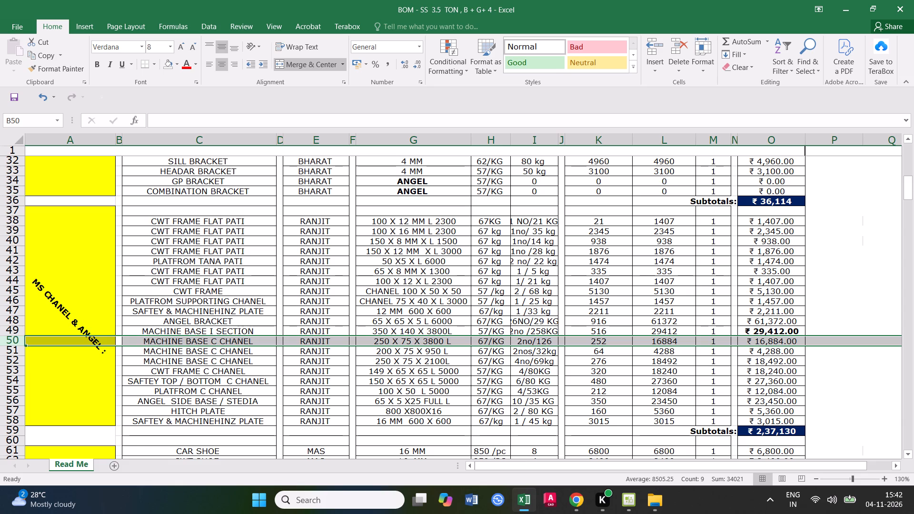
click(484, 334)
click(501, 330)
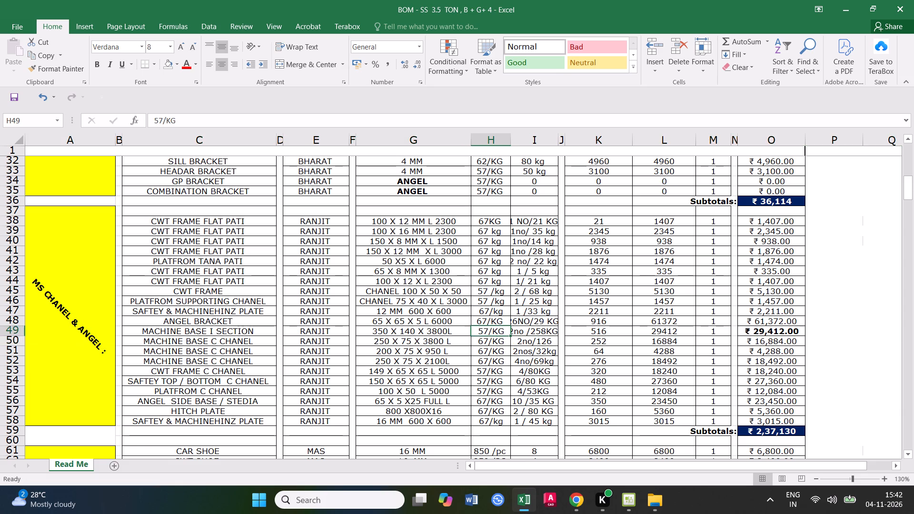
drag(509, 334, 508, 345)
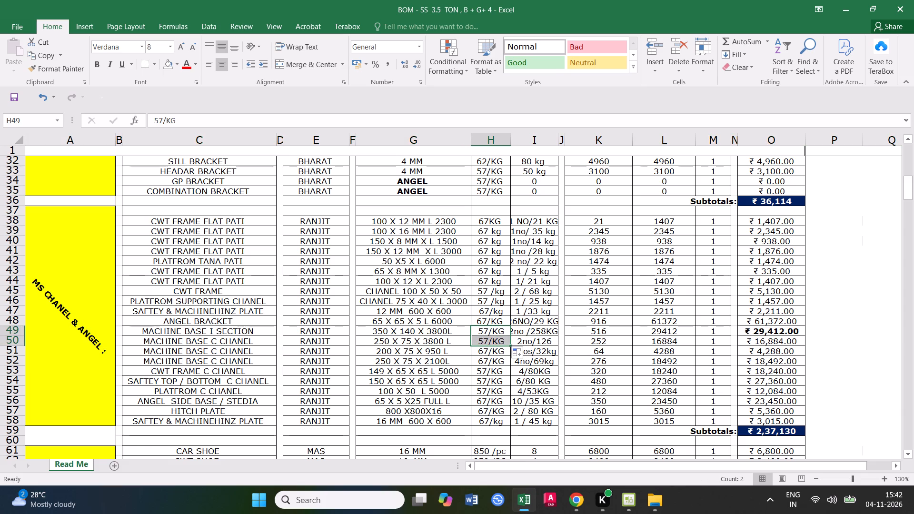
Compute 252 × 57 in Calculator and enter 14364 as row 50's amount in column L.
click(610, 343)
click(674, 340)
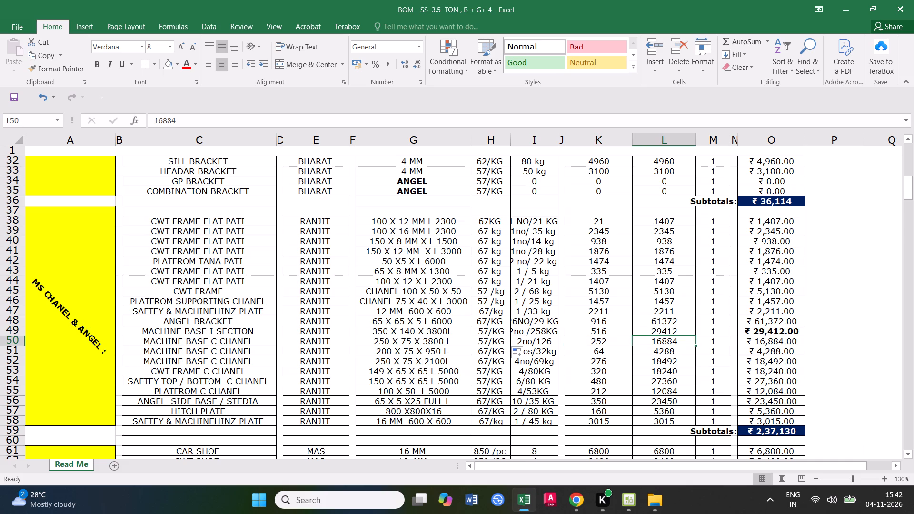
text(252*57)
key(Return)
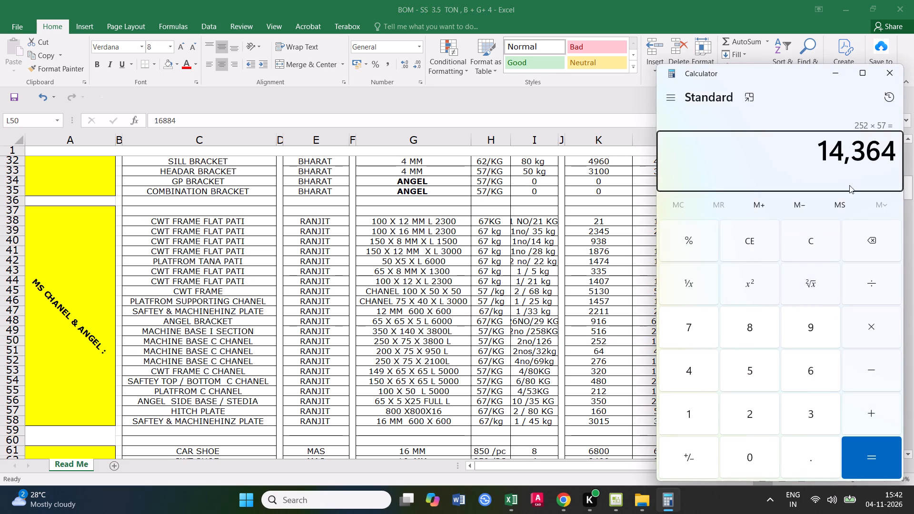
click(894, 71)
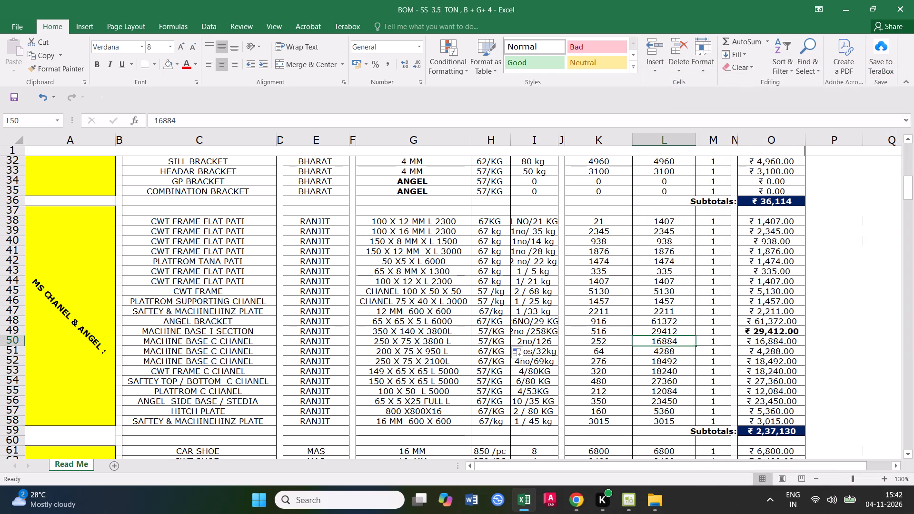
text(14364)
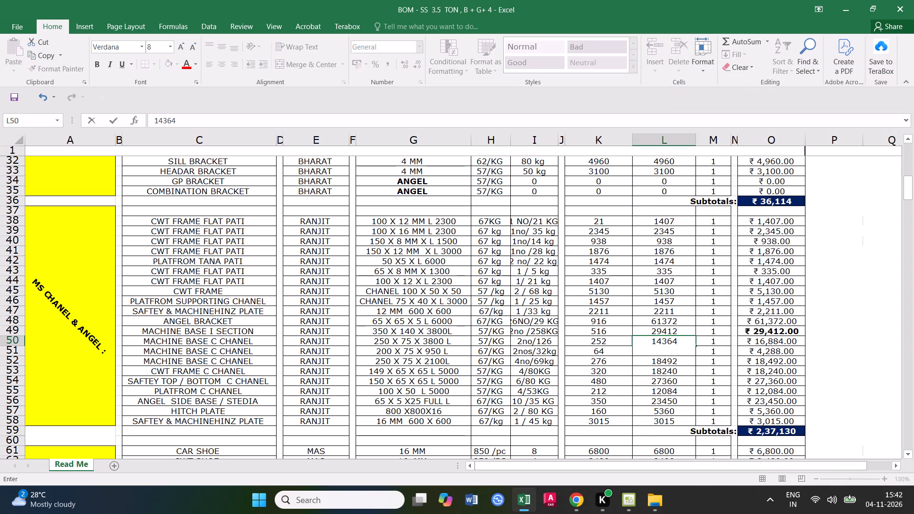
click(682, 359)
click(668, 340)
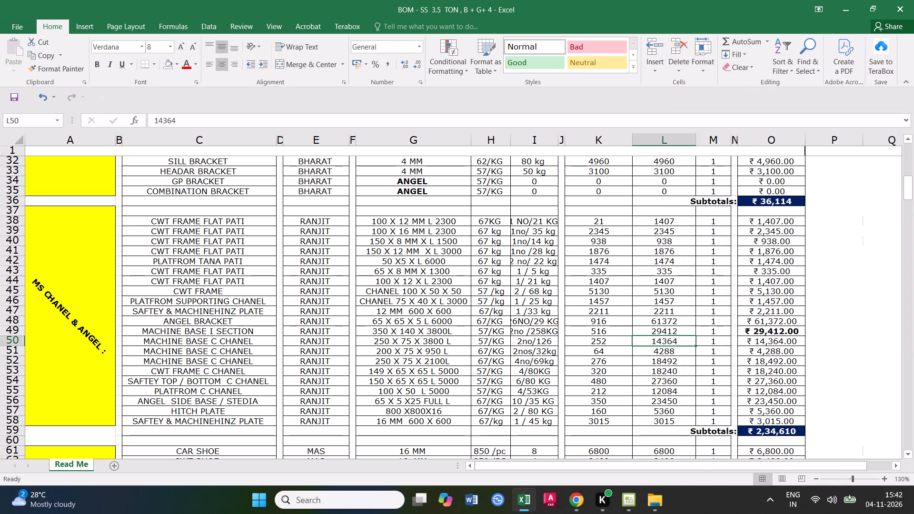
Copy the 57/KG rate from row 50 down to the MACHINE BASE C CHANEL 200 X 75 X 950 L entry in row 51.
click(667, 351)
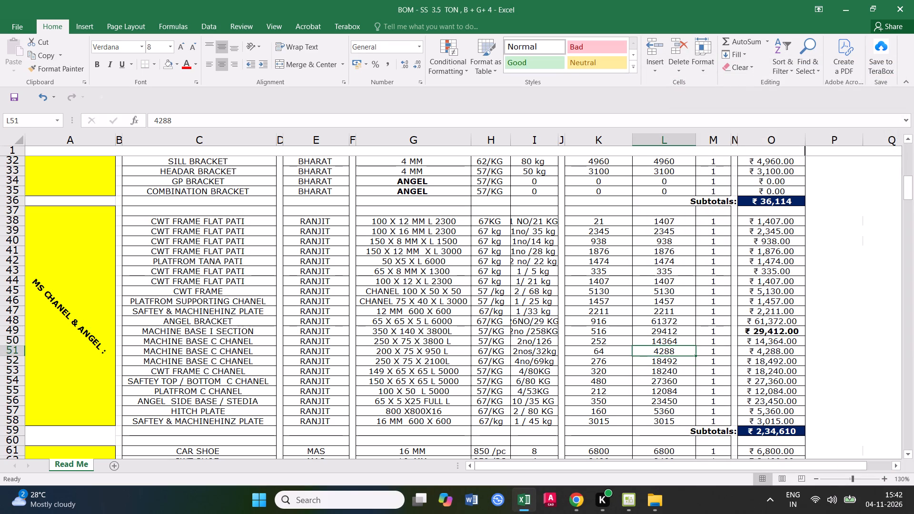
click(490, 339)
drag(509, 345, 507, 358)
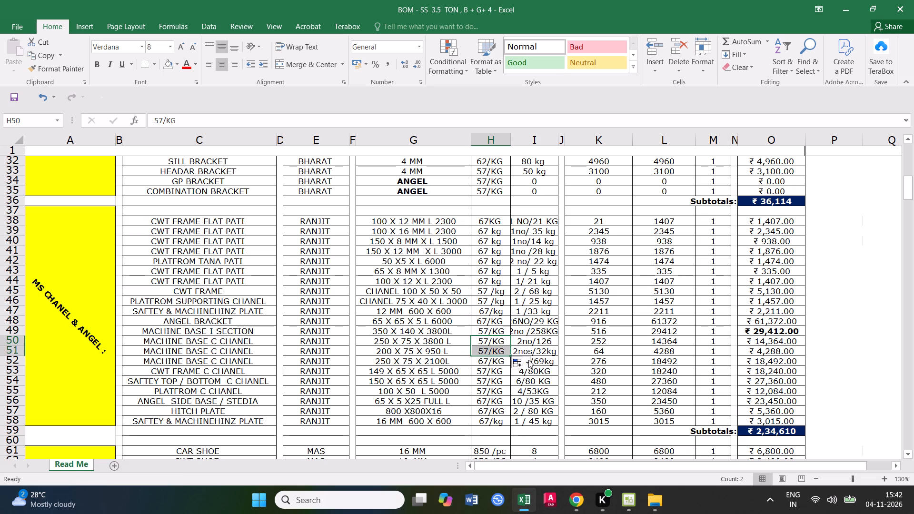
Compute 64 × 57 in Calculator and enter 3648 as row 51's amount in column L.
click(601, 353)
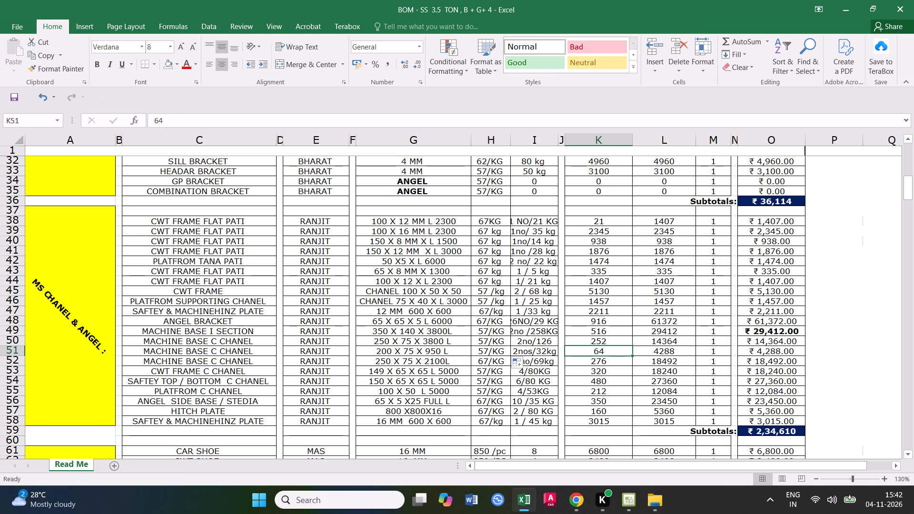
text(64*57)
key(Return)
click(889, 81)
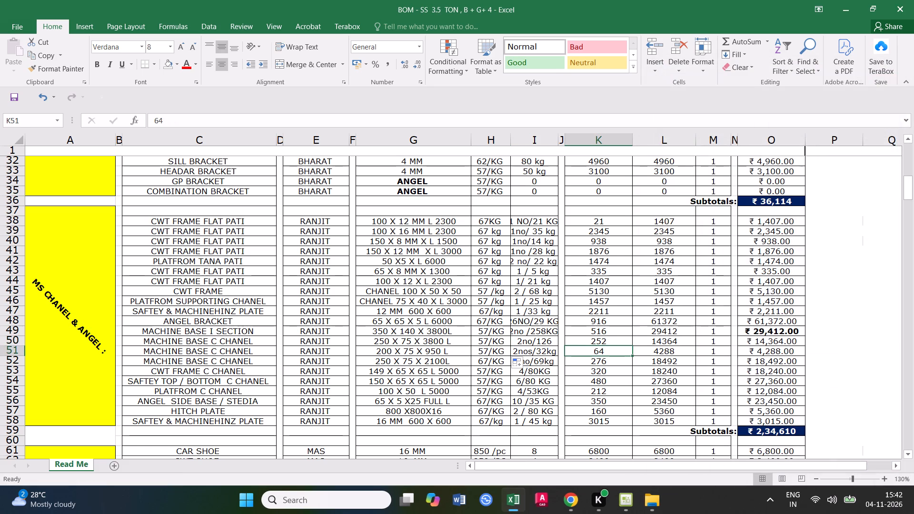
click(675, 352)
text(3648)
click(674, 368)
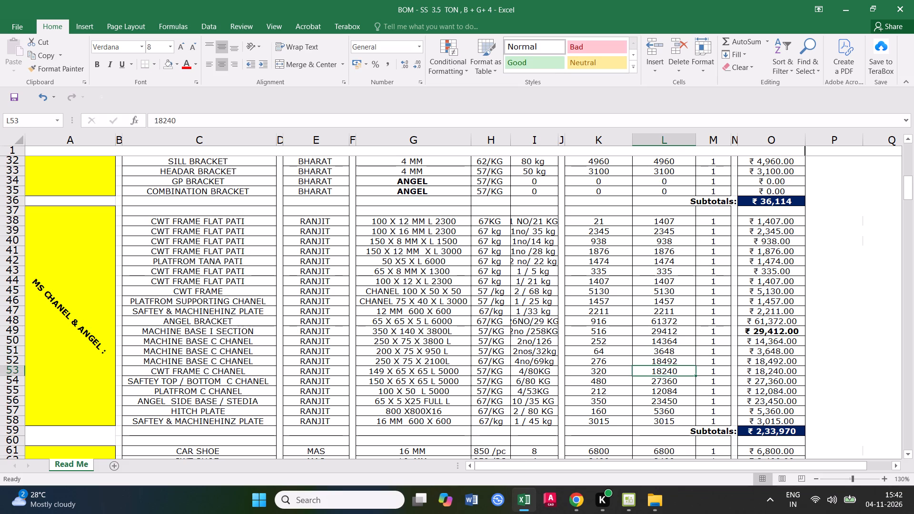
Copy the 57/KG rate from row 51 down to the MACHINE BASE C CHANEL 250 X 75 X 2100L entry in row 52.
click(665, 362)
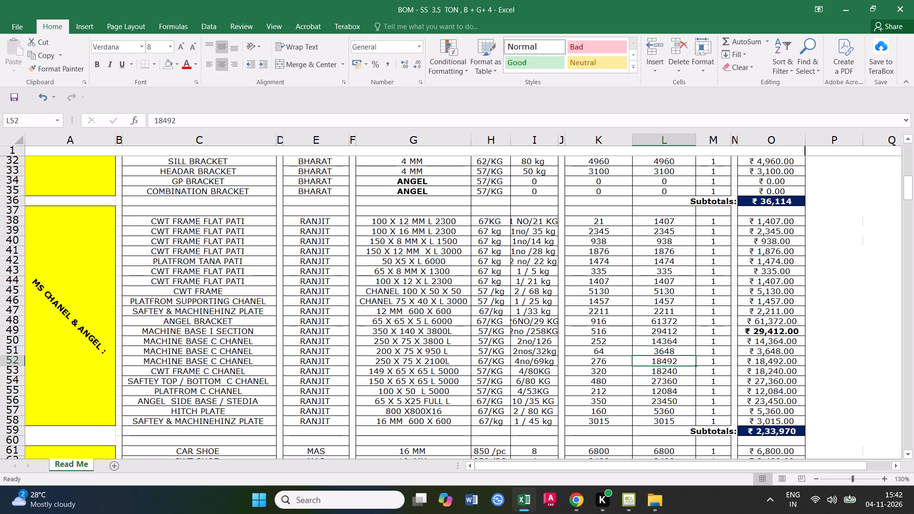
click(494, 351)
drag(509, 354, 509, 361)
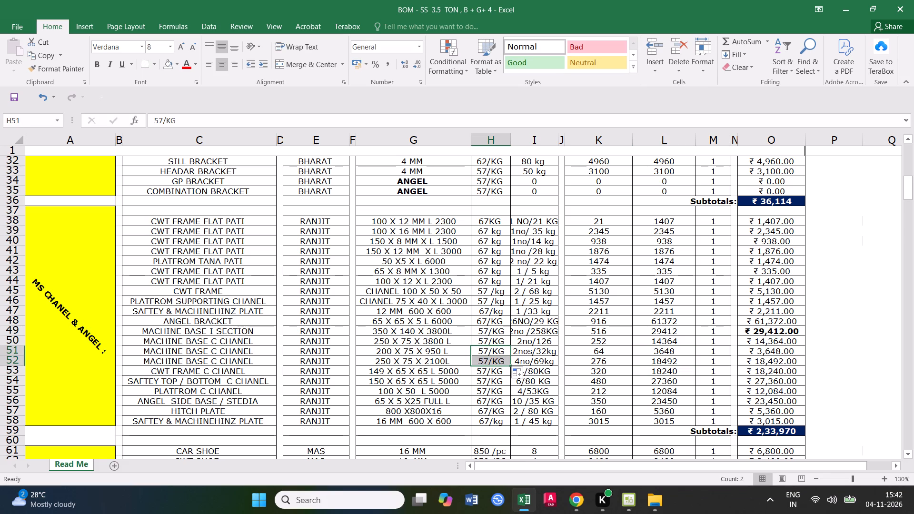
Compute 276 × 57 in Calculator and enter 15732 as row 52's amount in column L.
click(603, 362)
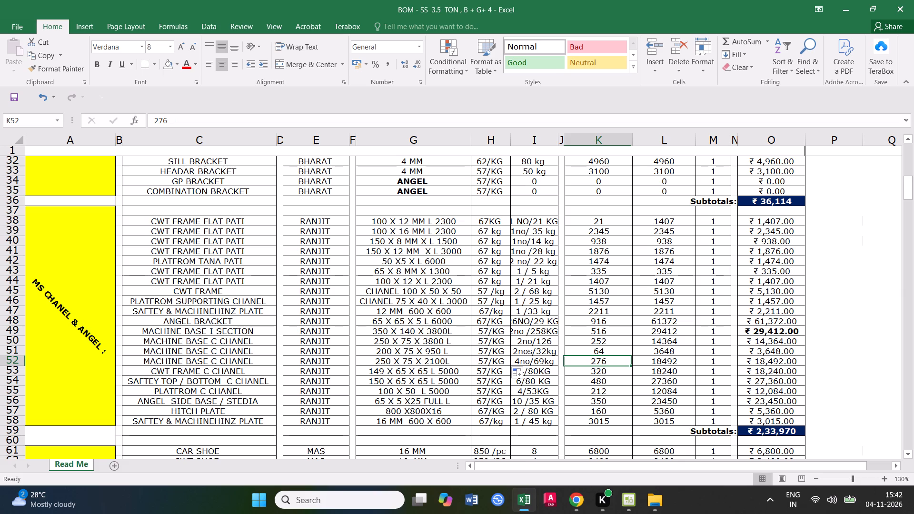
text(276*57)
key(Return)
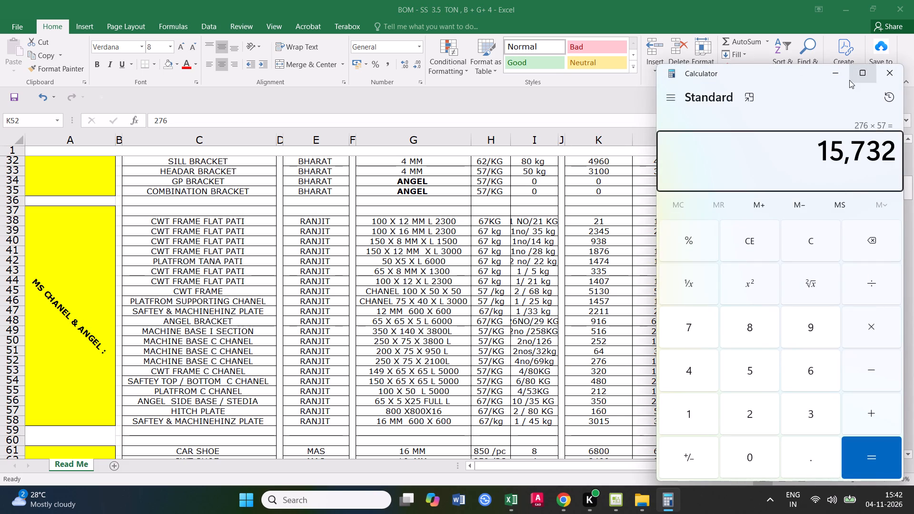
click(884, 78)
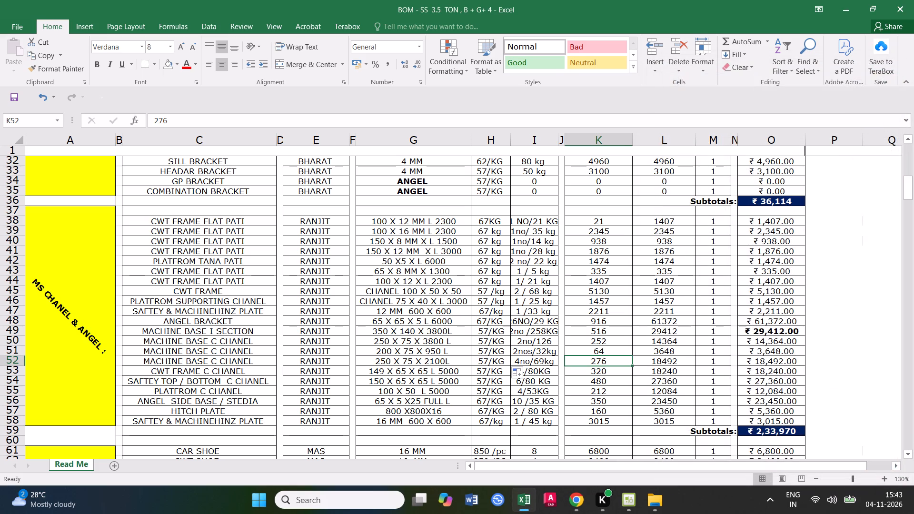
click(668, 360)
text(15732)
click(675, 387)
click(669, 361)
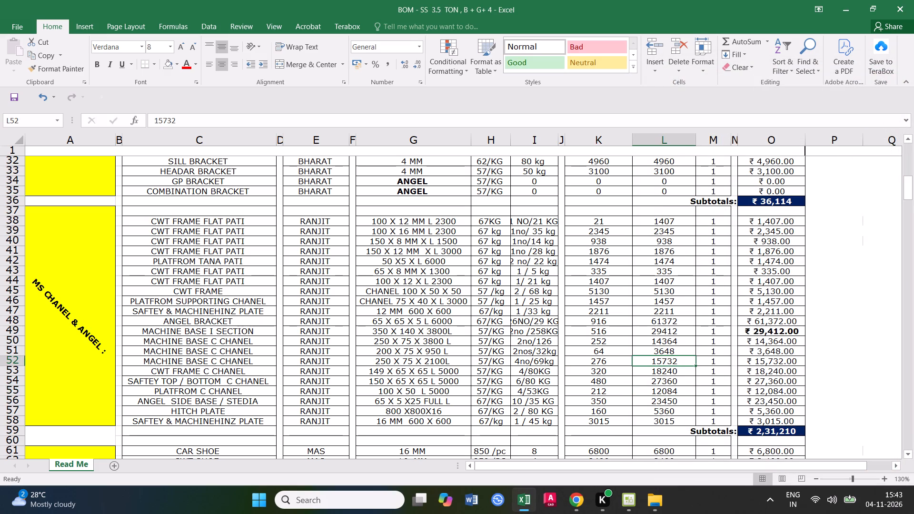
Save the bill of materials workbook.
double_click(21, 98)
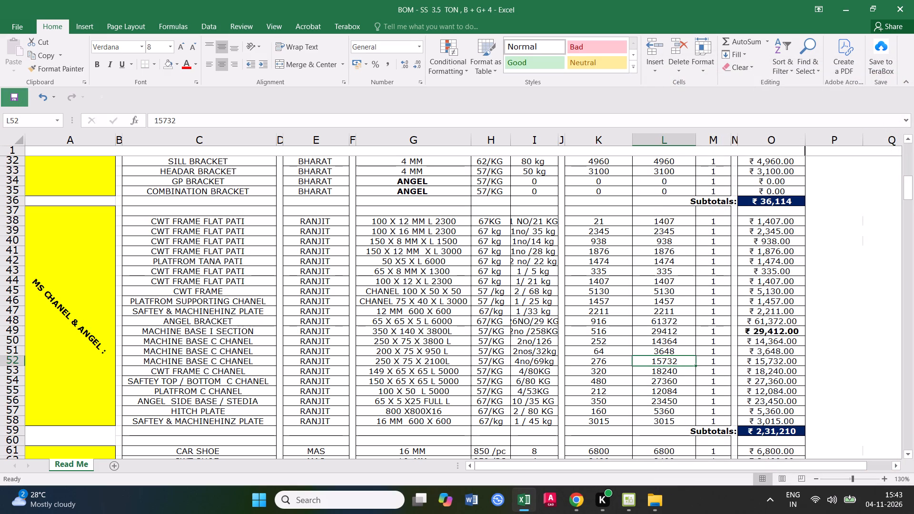
Check the CWT FRAME C CHANEL amount in row 53 by computing 320 × 57 in Calculator, and close Calculator.
click(665, 370)
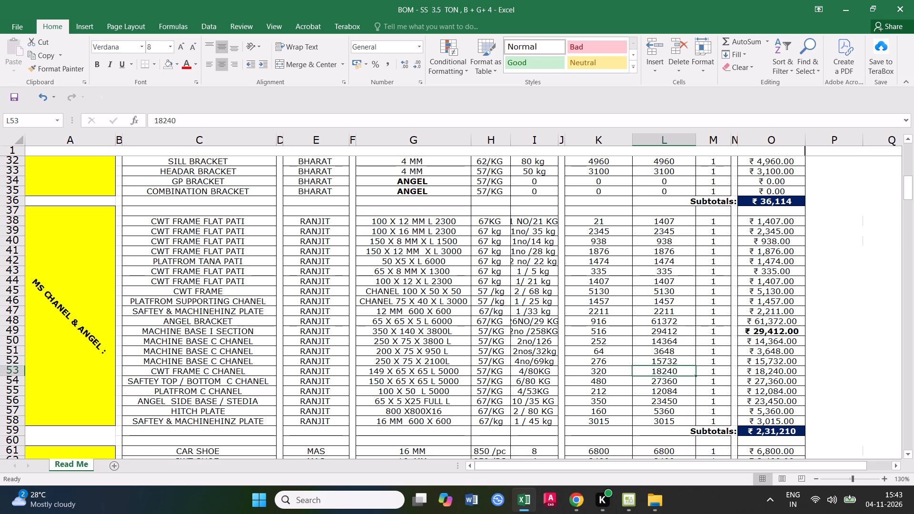
click(489, 363)
click(491, 371)
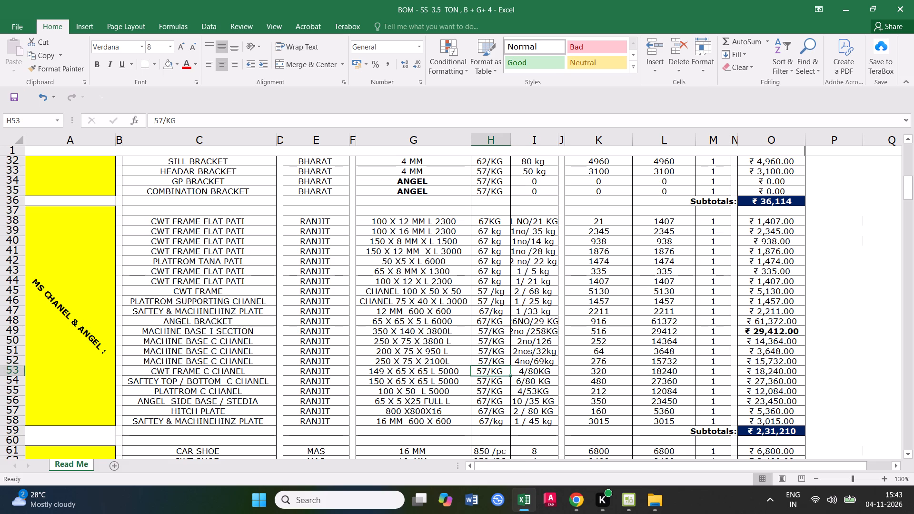
click(601, 371)
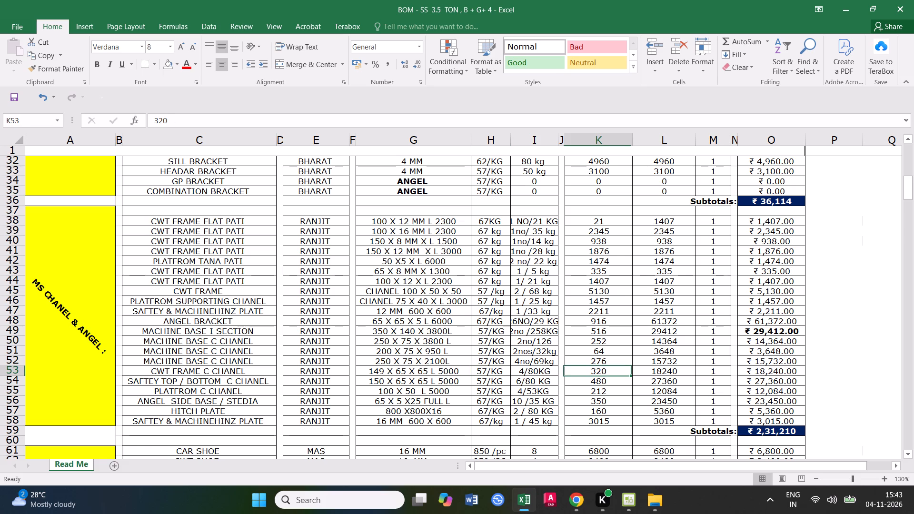
text(320*57)
key(Return)
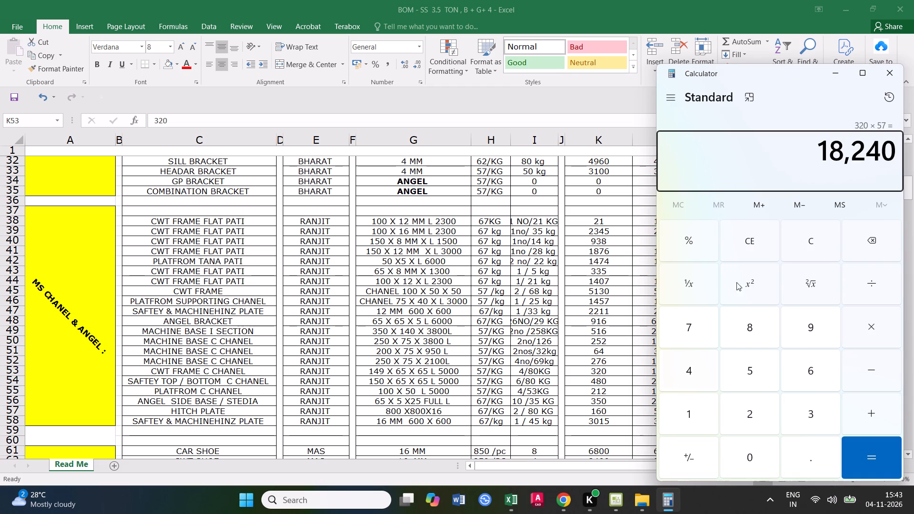
drag(806, 78, 302, 151)
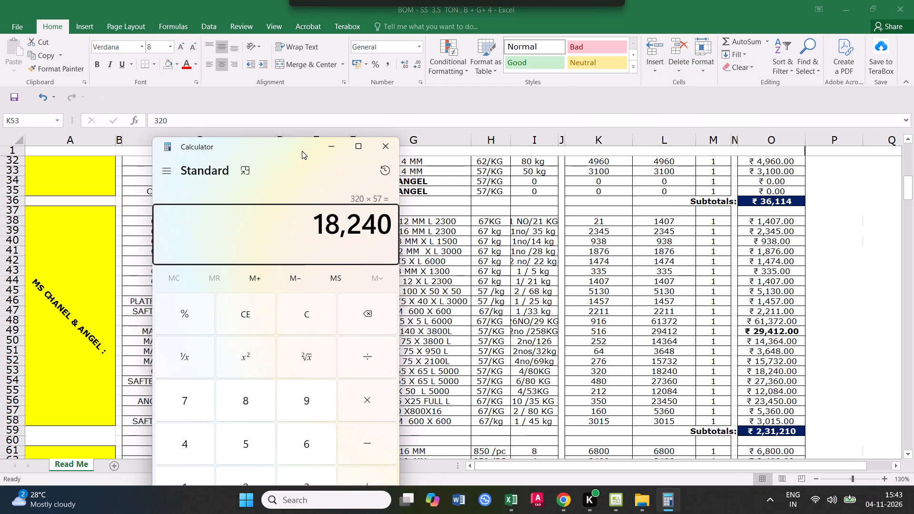
drag(302, 151, 305, 163)
click(382, 163)
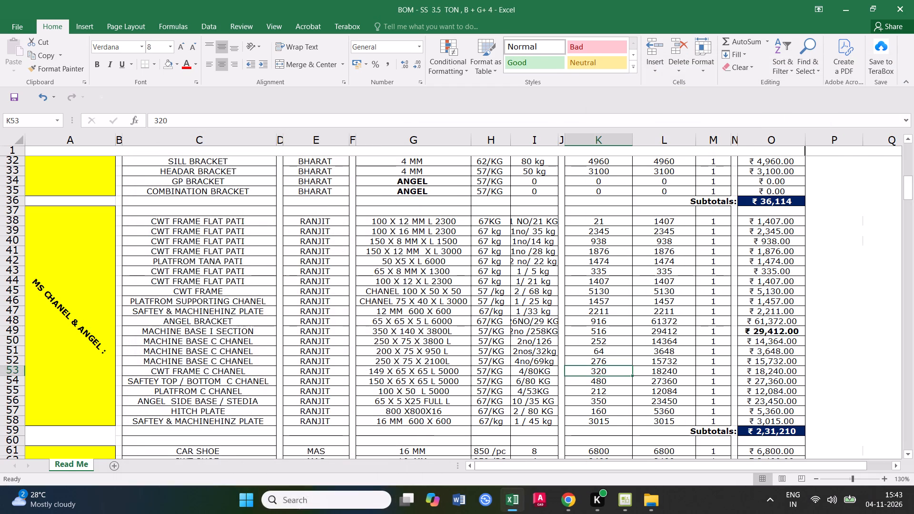
Review the weights and amounts in rows 54 to 58 of the MS CHANEL & ANGEL section, saving the workbook.
click(591, 379)
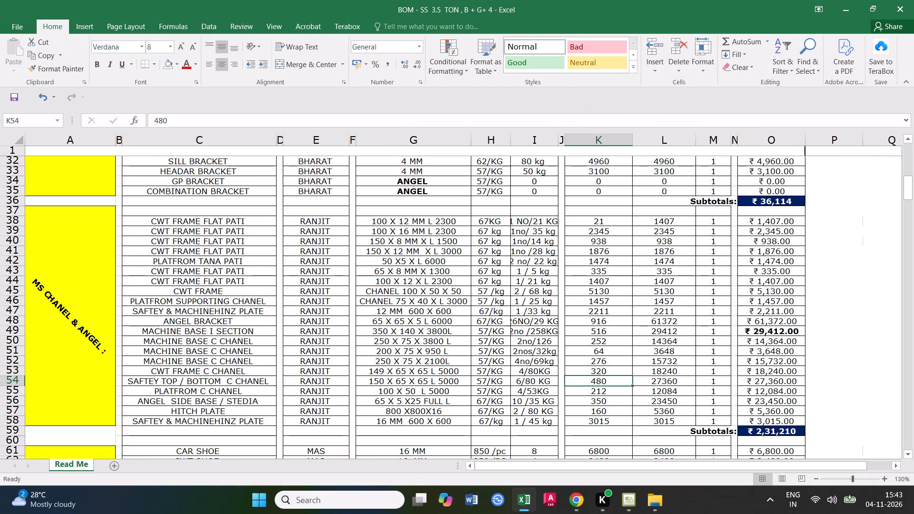
click(595, 393)
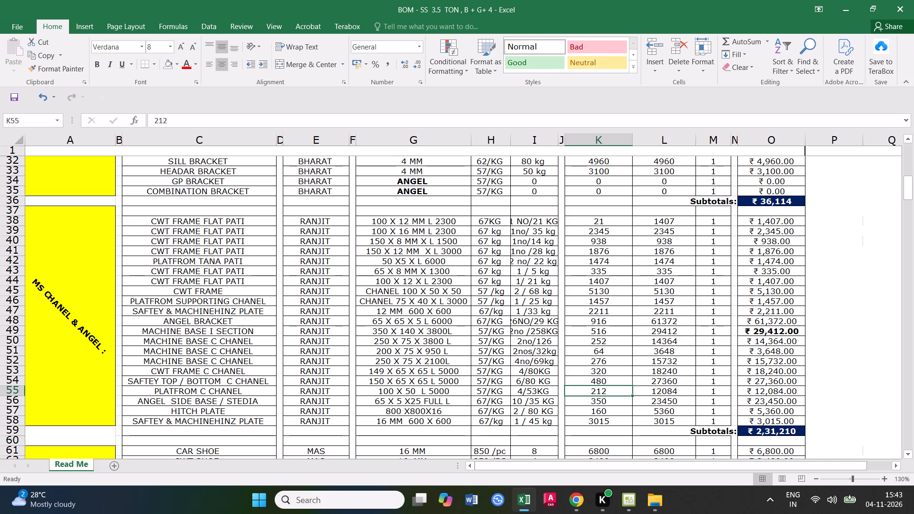
click(595, 402)
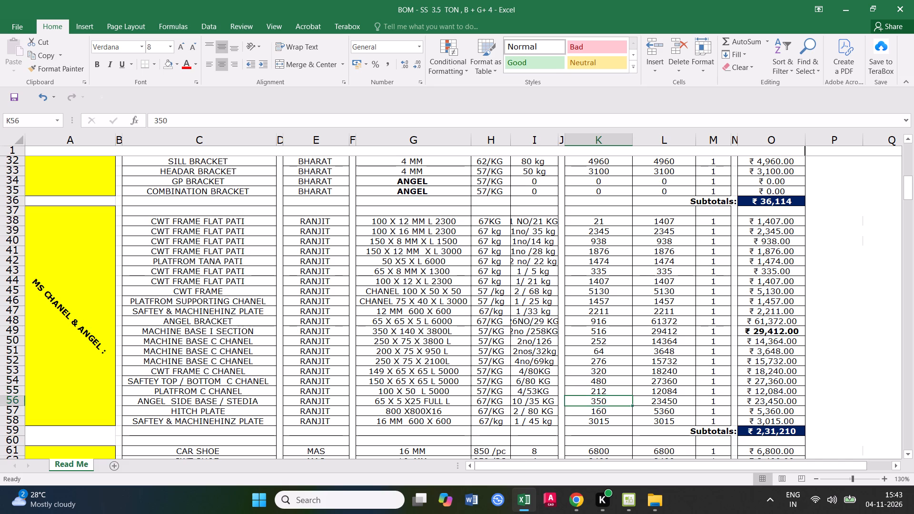
click(603, 413)
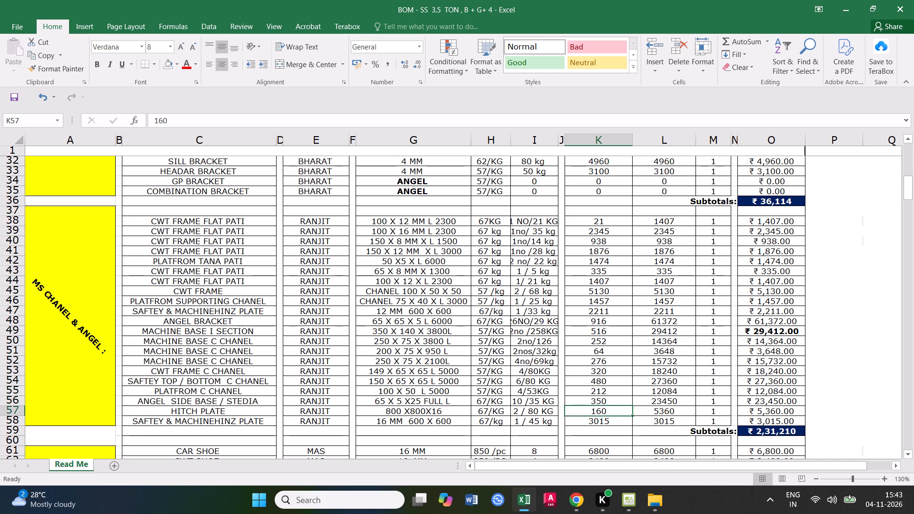
click(611, 420)
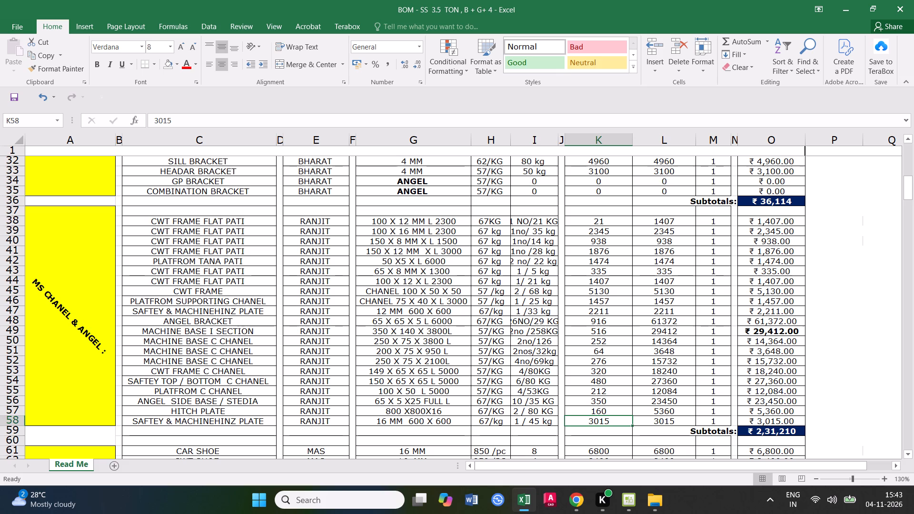
click(676, 421)
click(621, 421)
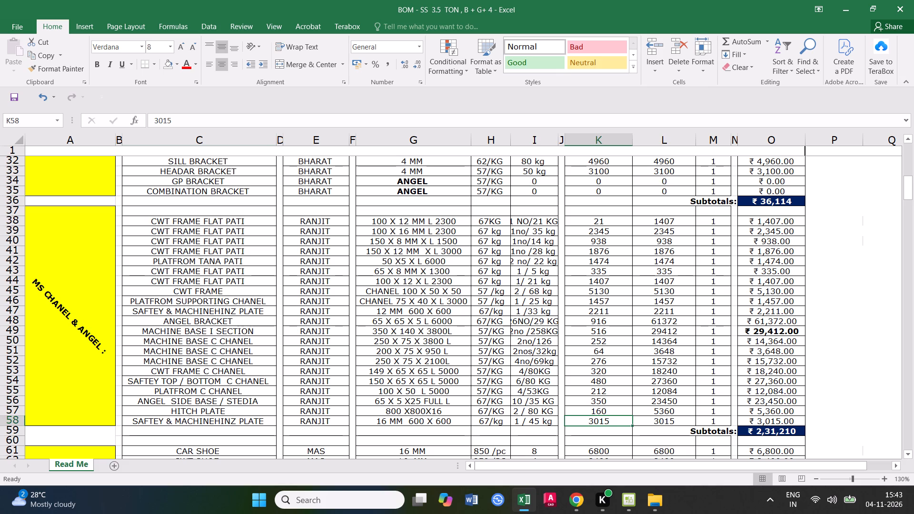
click(16, 96)
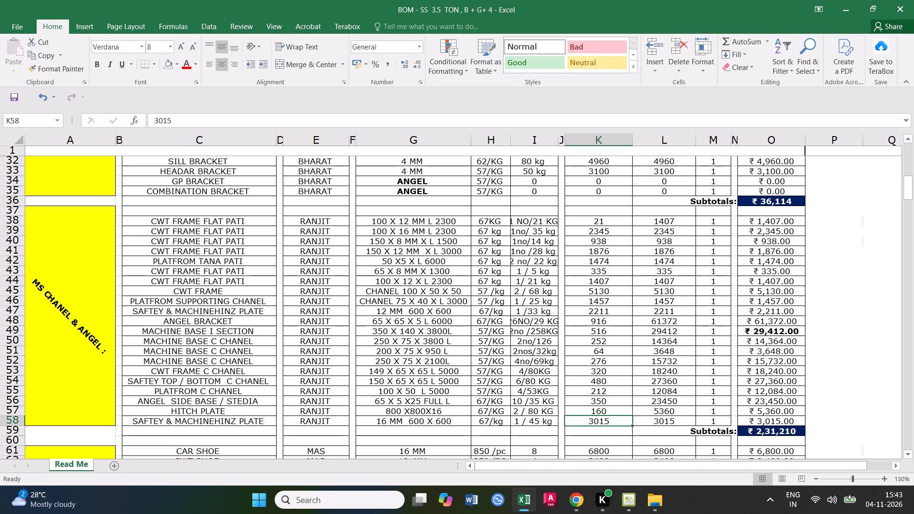
click(662, 421)
click(606, 422)
triple_click(20, 97)
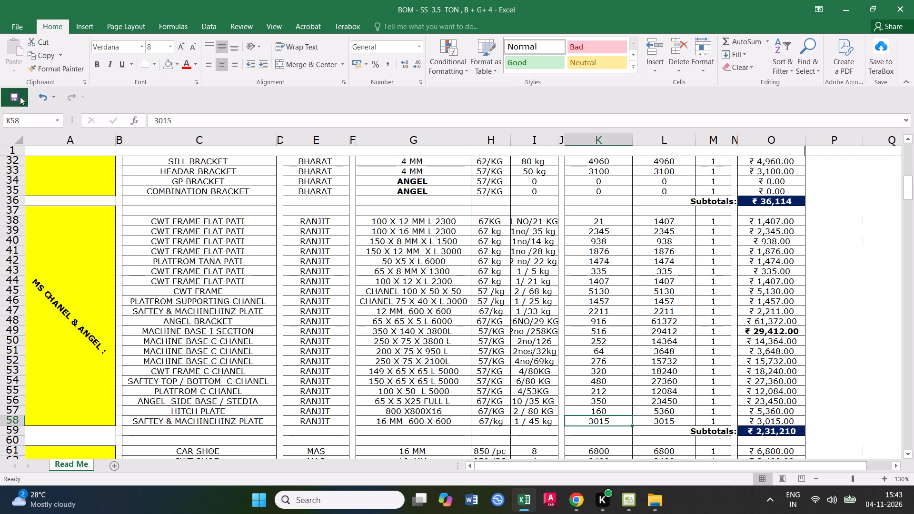
click(650, 422)
click(713, 421)
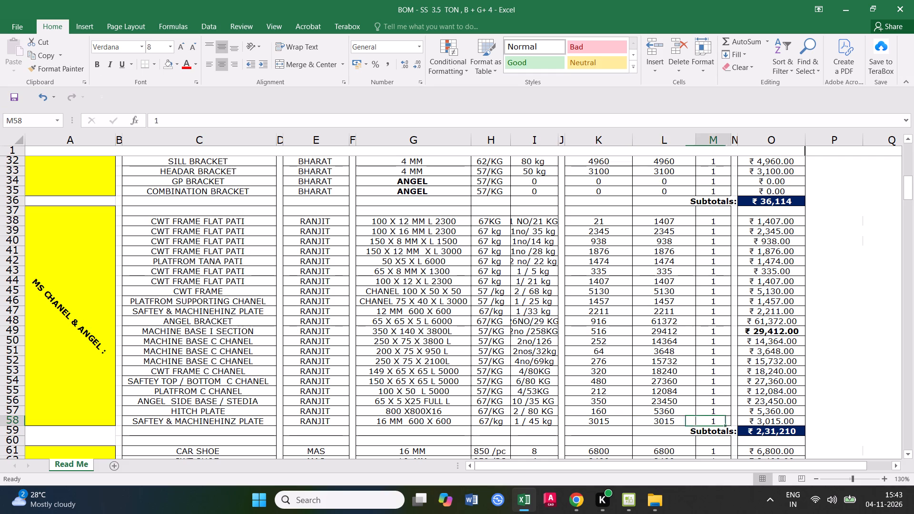
click(772, 421)
double_click(16, 99)
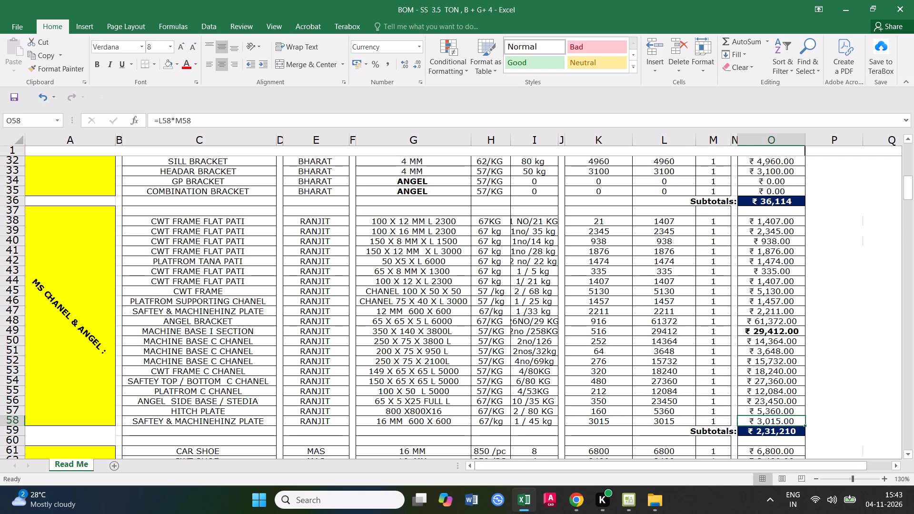
Examine the SAFTEY & MACHINEHINZ PLATE entry in row 58 and the first MASS entry, CAR SHOE, in row 61.
scroll(612, 362, down, 4)
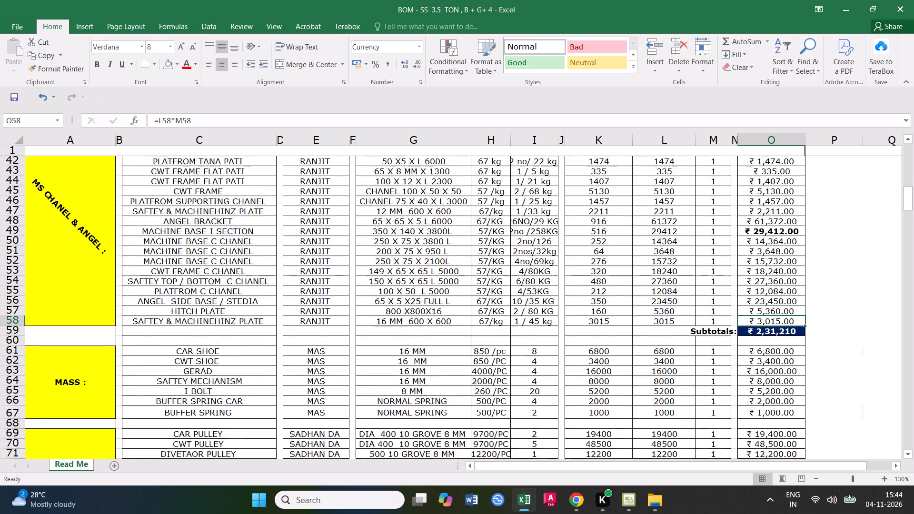
scroll(611, 340, down, 1)
click(576, 310)
click(595, 272)
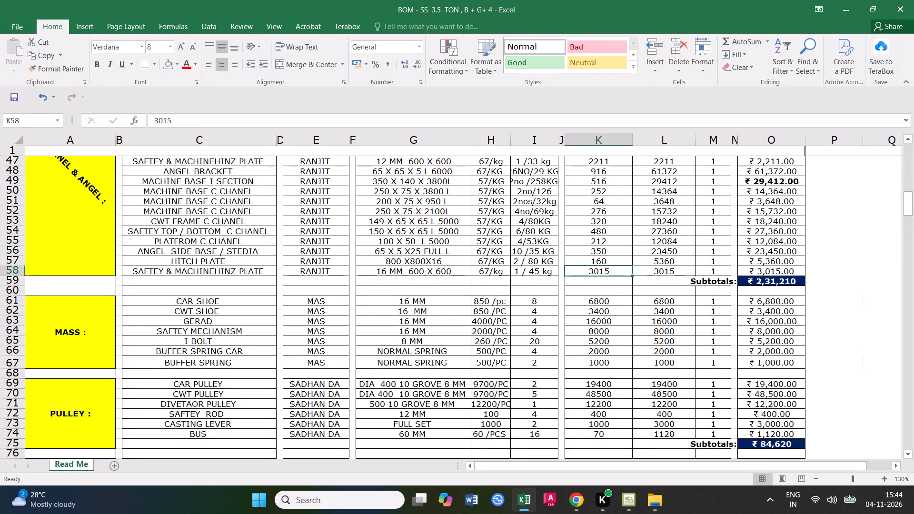
click(534, 274)
click(174, 265)
click(187, 270)
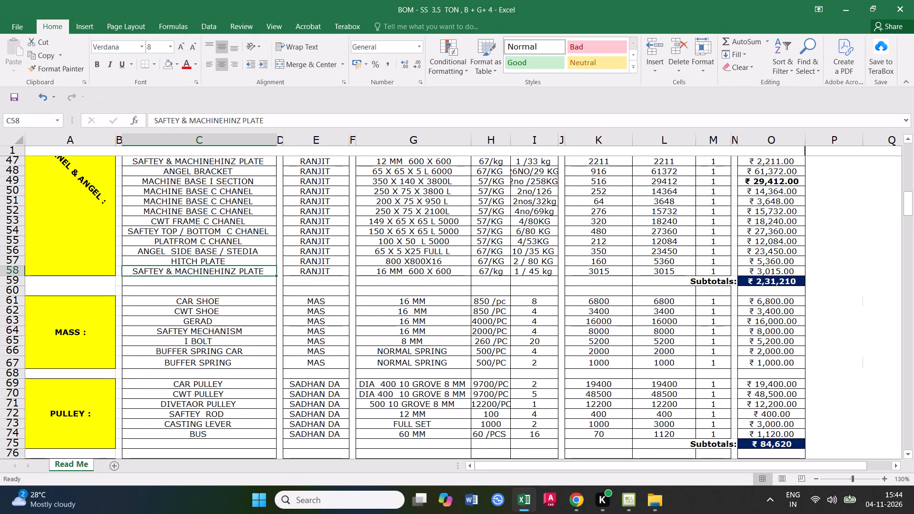
click(15, 273)
click(9, 101)
click(252, 304)
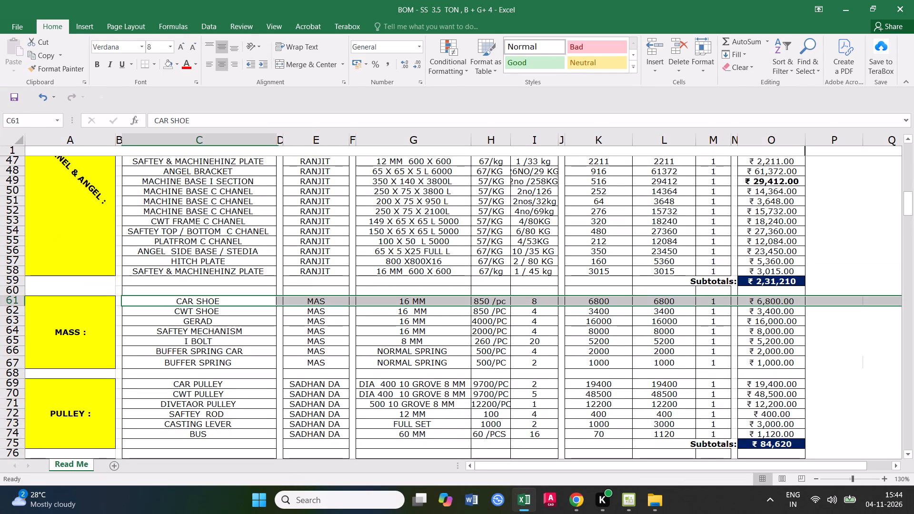
click(17, 300)
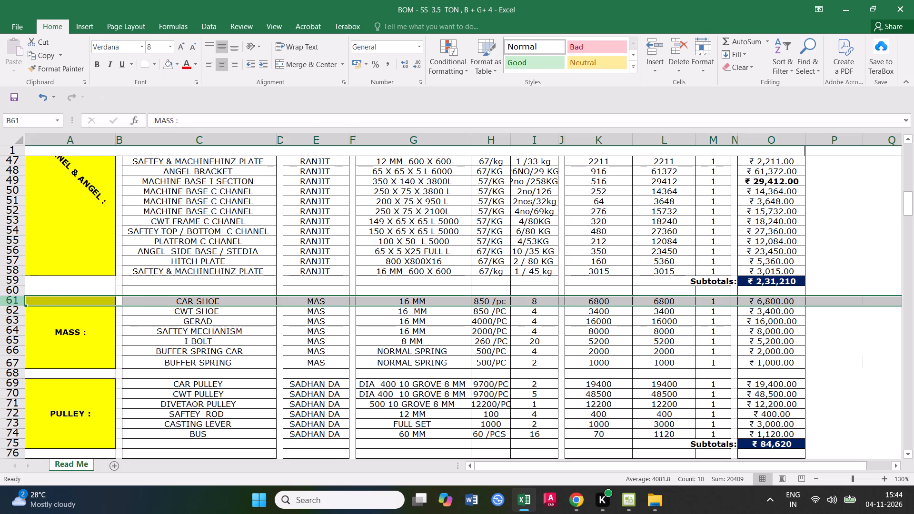
Set the rate of the 3.5 TON CAPACITY motor in cell H77 to 225000/PC.
scroll(292, 291, down, 1)
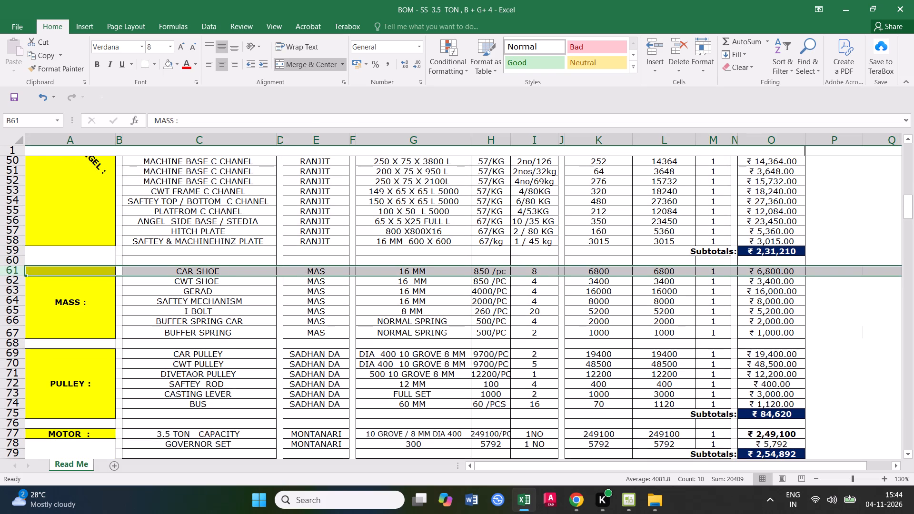
scroll(216, 328, down, 2)
scroll(173, 334, down, 2)
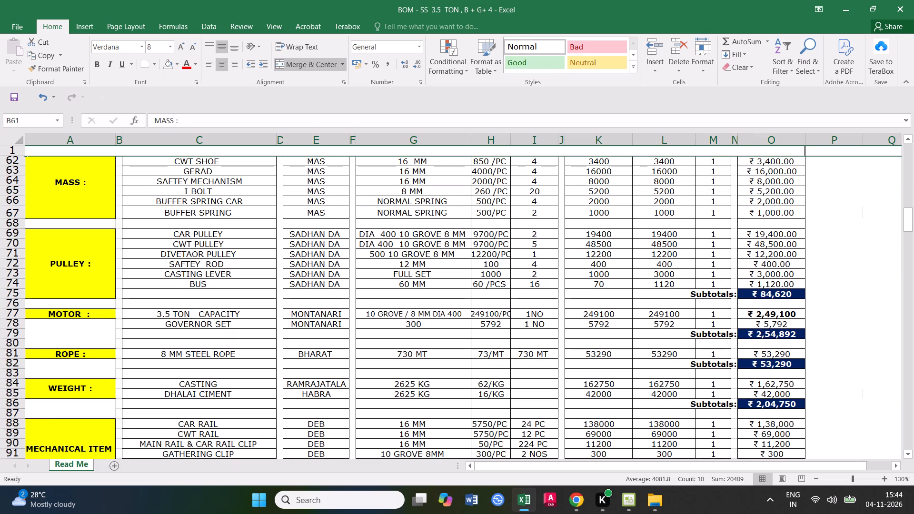
double_click(485, 315)
drag(485, 315, 477, 315)
text(25)
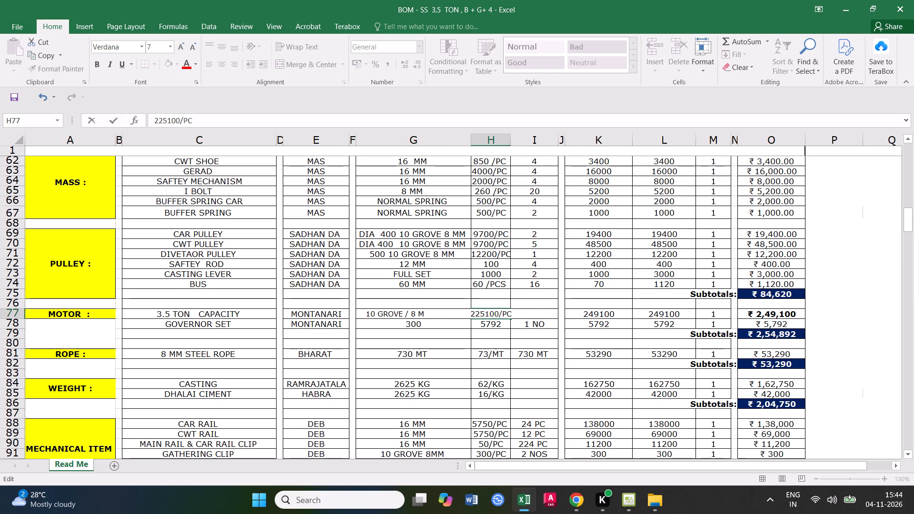
click(486, 314)
click(488, 315)
key(BackSpace)
key(0)
click(516, 339)
Enter 225000 as the motor's amount in K77 and fill it across to L77.
click(591, 316)
key(2)
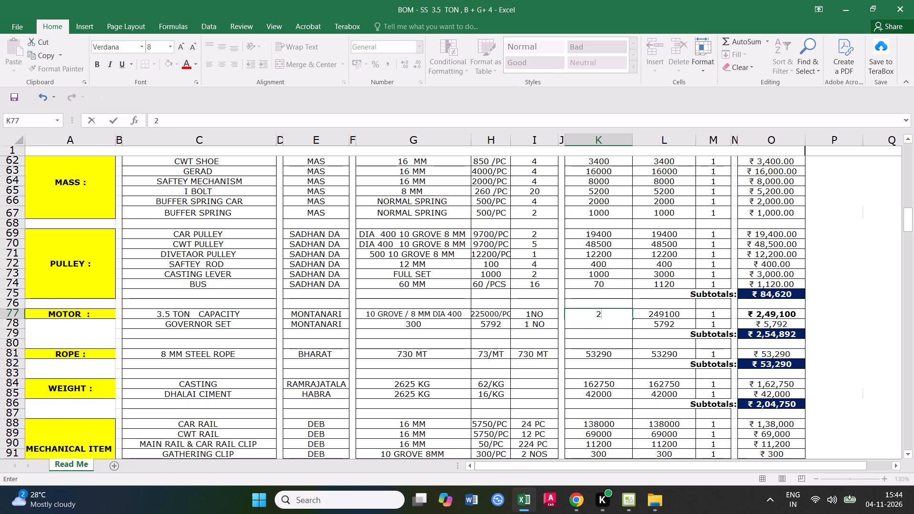
text(25000)
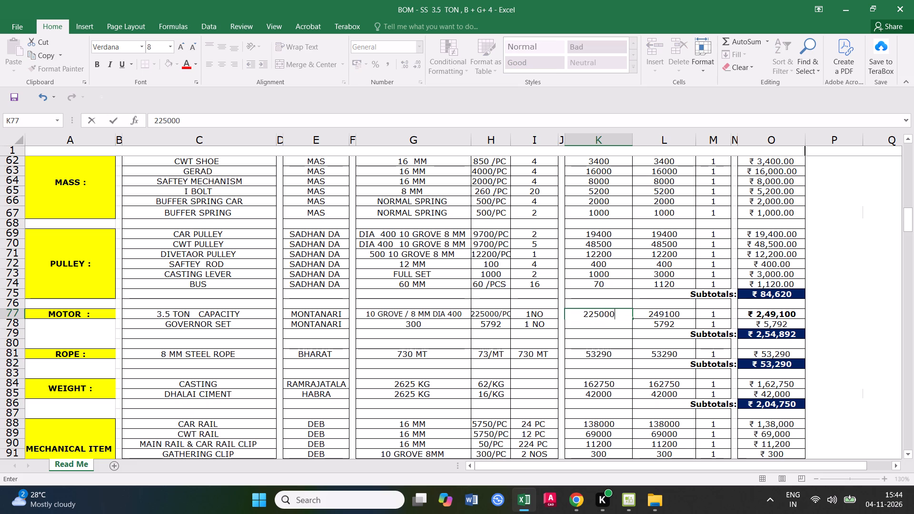
click(596, 336)
click(618, 315)
drag(633, 317, 690, 319)
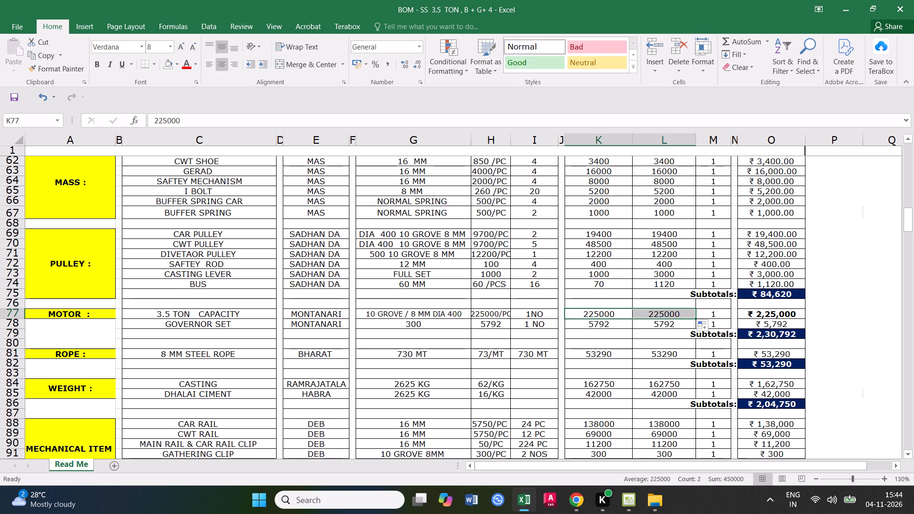
Save the workbook with the new motor price.
click(677, 346)
click(650, 351)
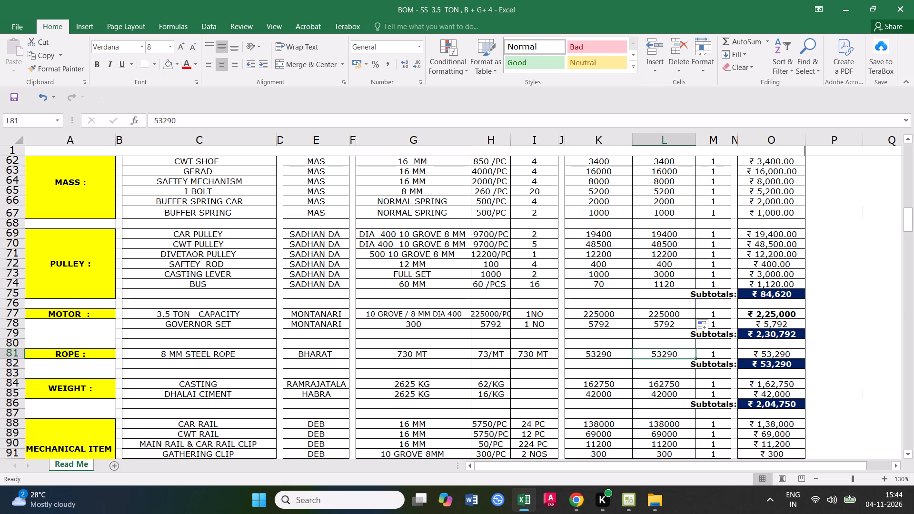
click(17, 100)
Review the remaining sections through the ALL Totals row, and go back over the MS CHANEL & ANGEL section.
scroll(642, 378, down, 1)
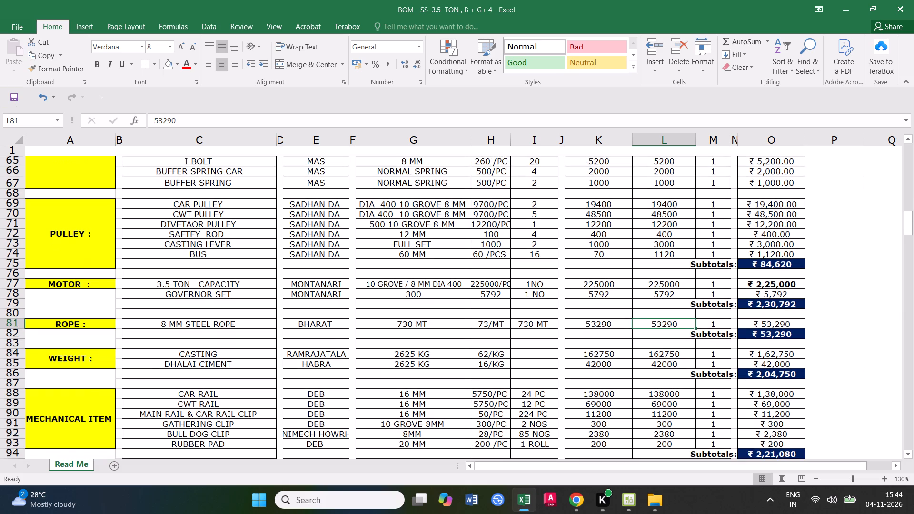
scroll(443, 348, down, 4)
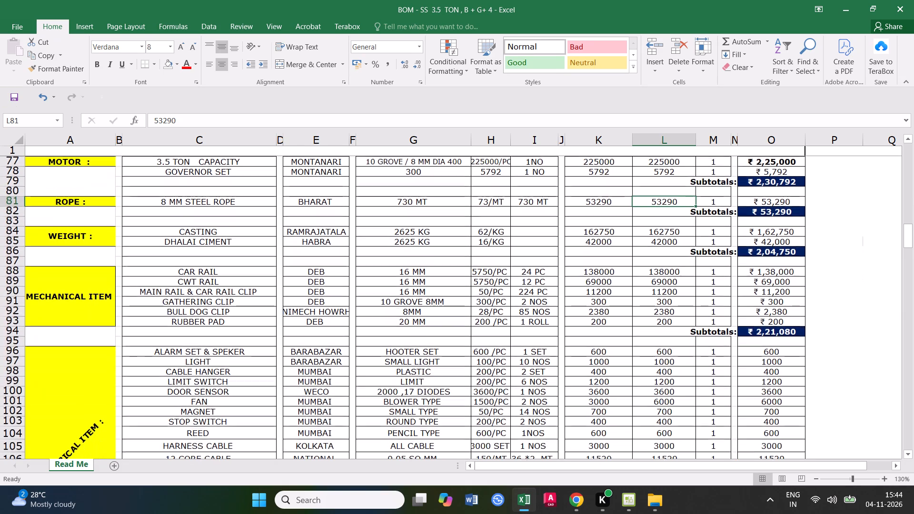
scroll(433, 342, down, 4)
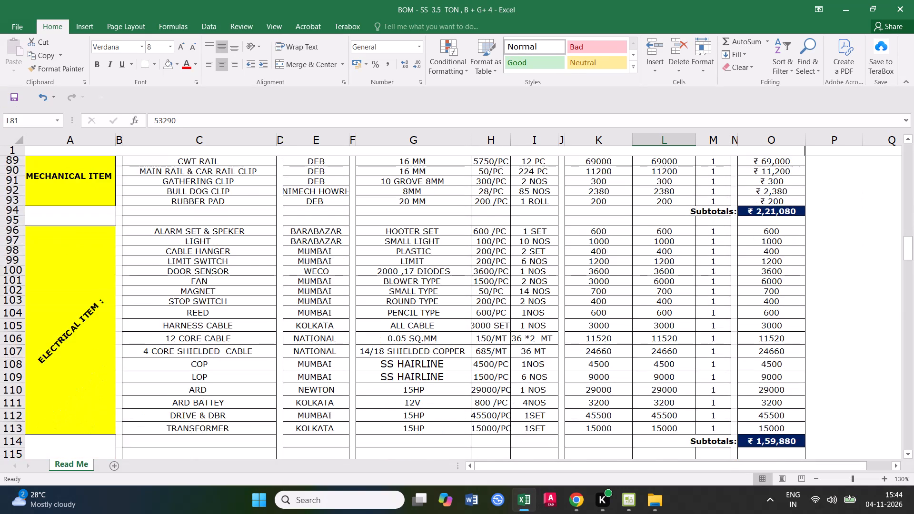
scroll(433, 342, down, 13)
scroll(433, 342, up, 1)
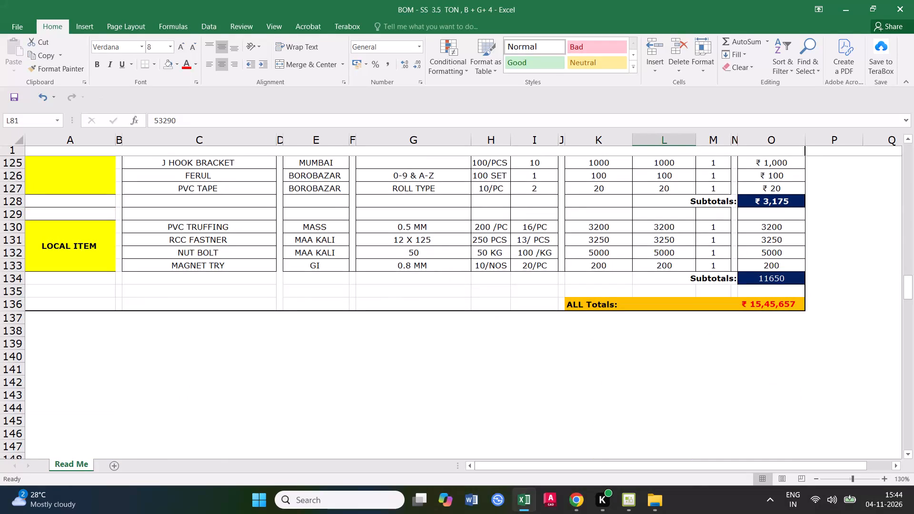
scroll(574, 349, up, 2)
scroll(522, 364, up, 1)
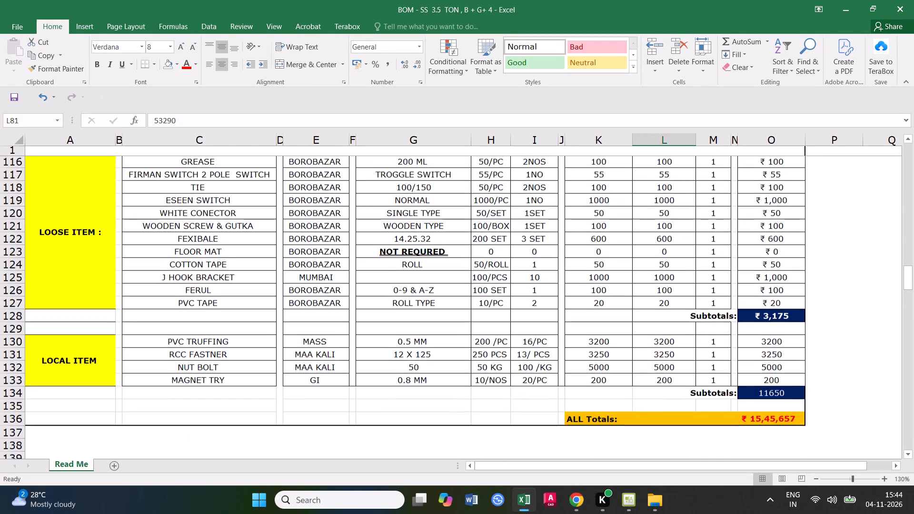
scroll(522, 362, up, 2)
scroll(530, 395, down, 4)
scroll(531, 389, up, 4)
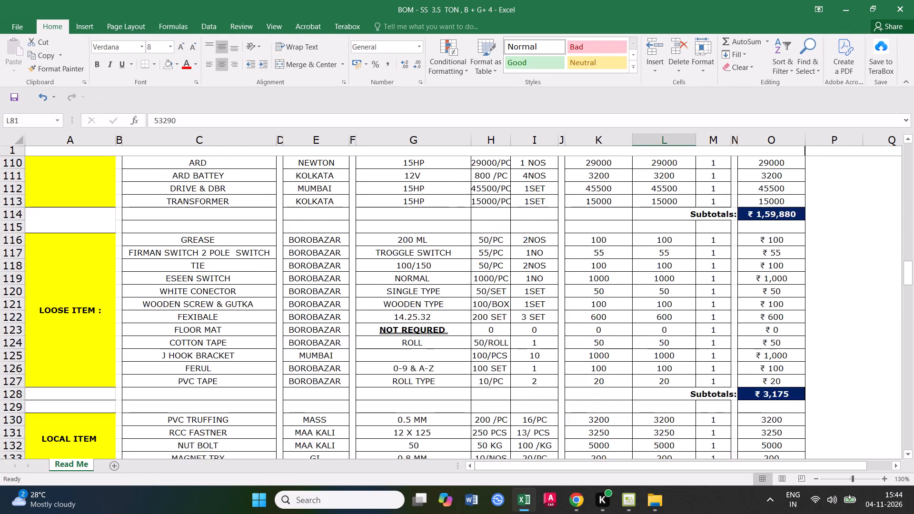
scroll(526, 385, up, 16)
scroll(529, 373, up, 5)
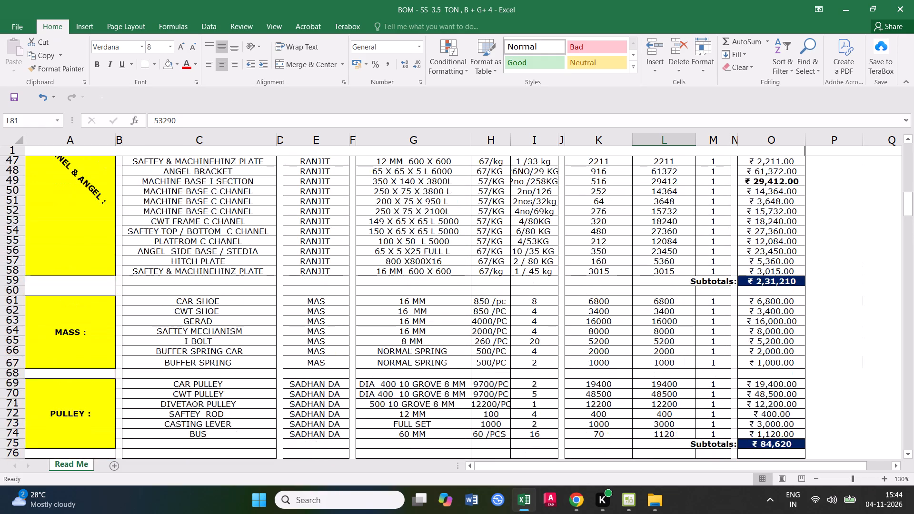
scroll(529, 373, up, 6)
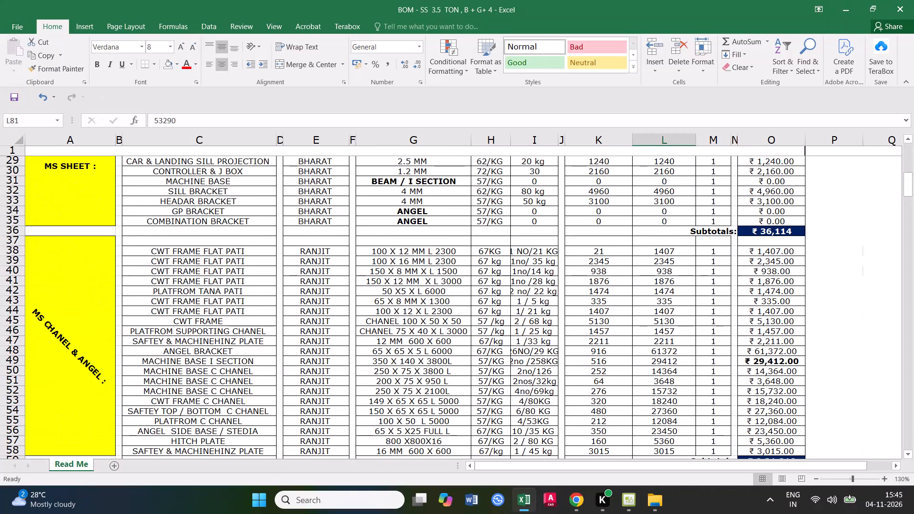
scroll(568, 334, down, 2)
scroll(568, 334, up, 1)
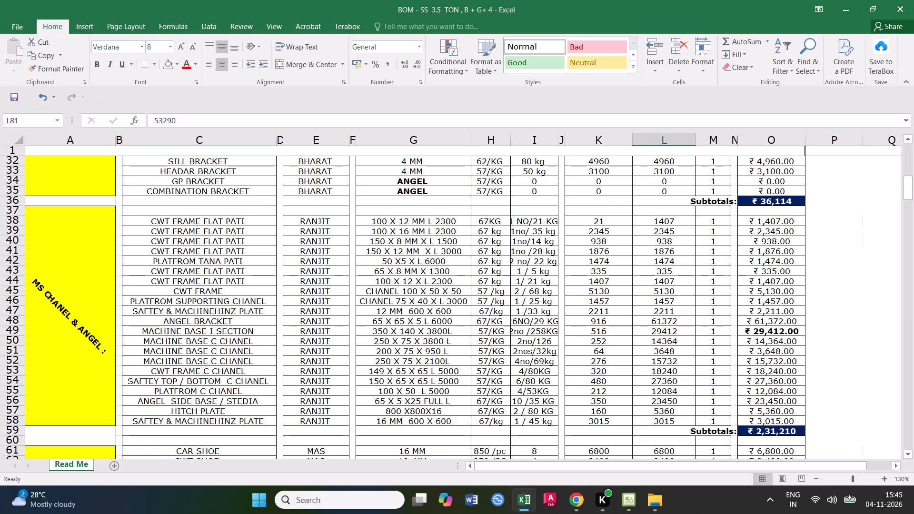
Save the bill of materials workbook again.
triple_click(24, 101)
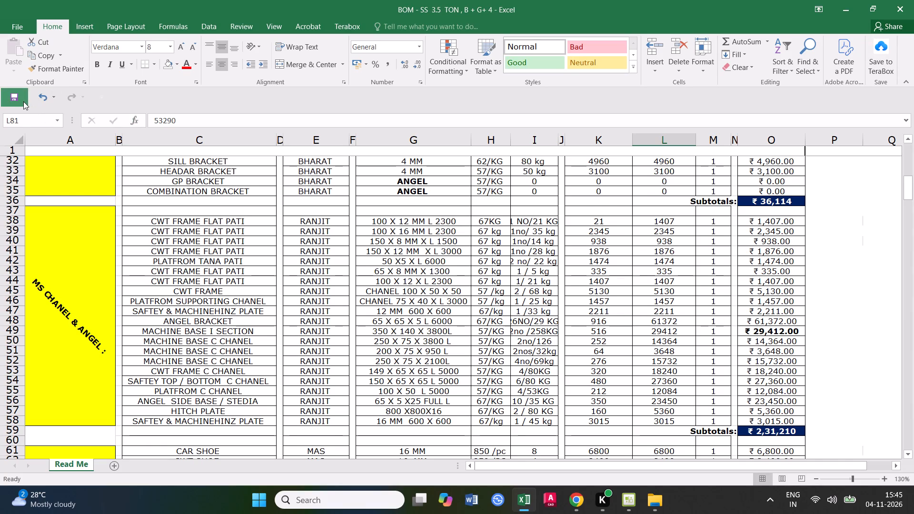
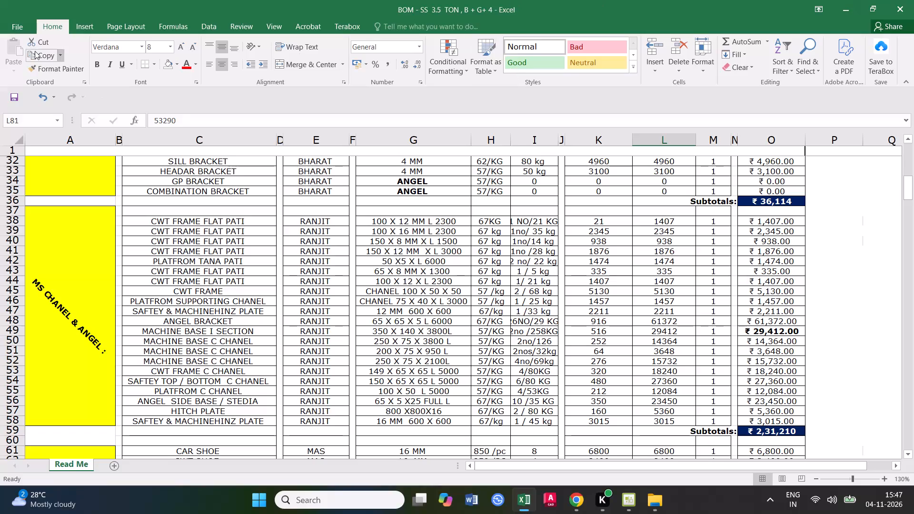
Save the bill of materials workbook.
triple_click(14, 95)
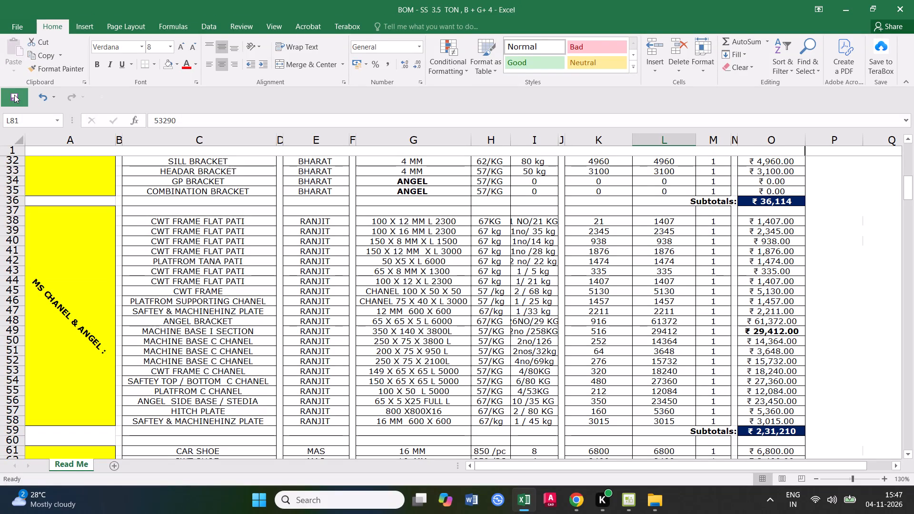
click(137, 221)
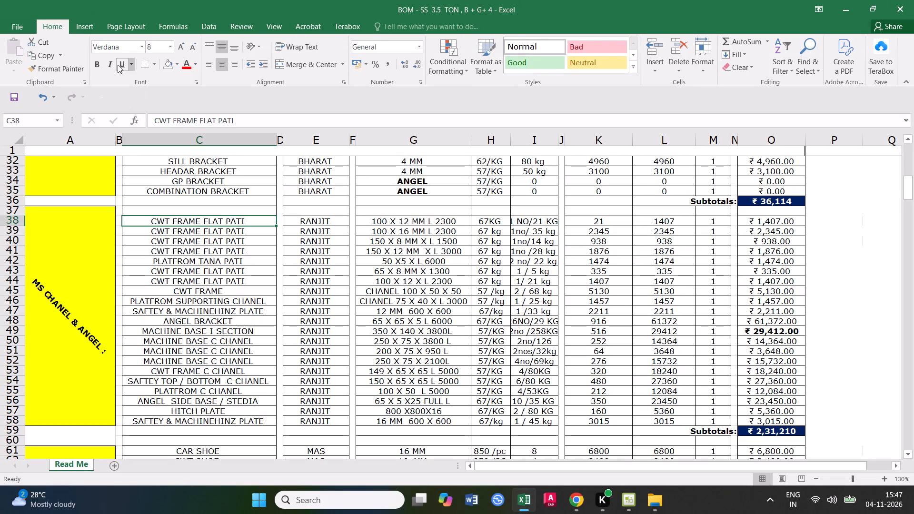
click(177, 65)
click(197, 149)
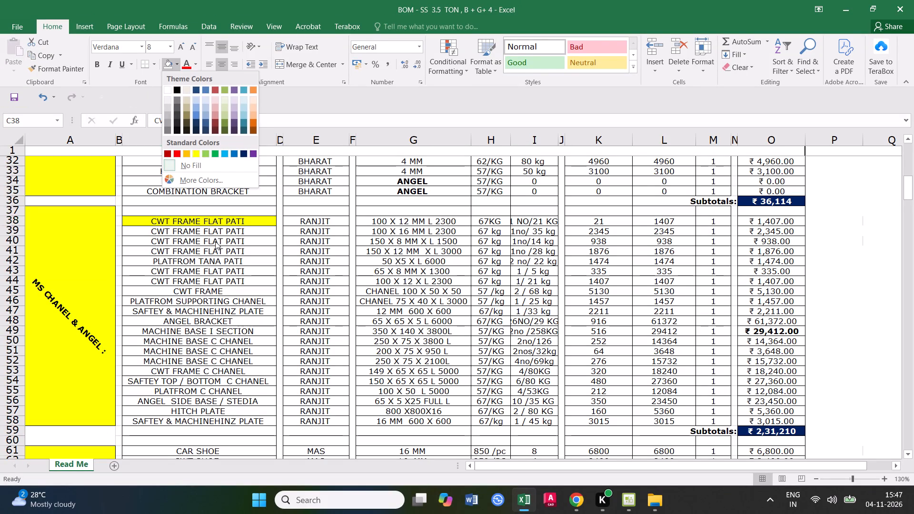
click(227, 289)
Highlight the whole of row 39, the 100 X 16 MM L 2300 CWT FRAME FLAT PATI item, with yellow fill.
click(202, 230)
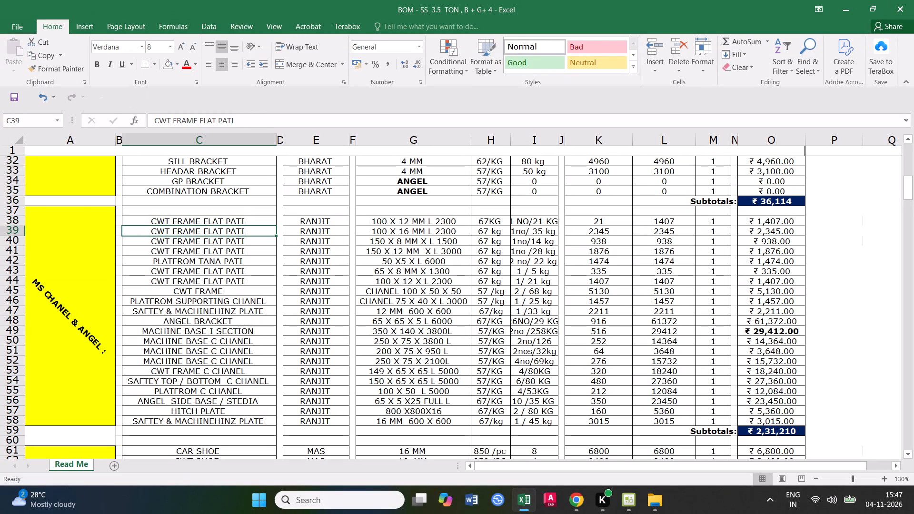
click(6, 224)
click(27, 228)
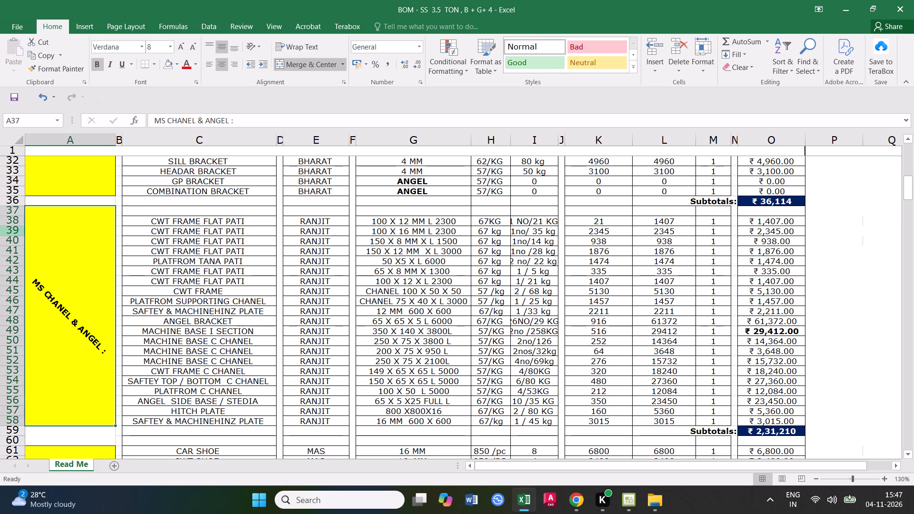
click(17, 231)
click(176, 66)
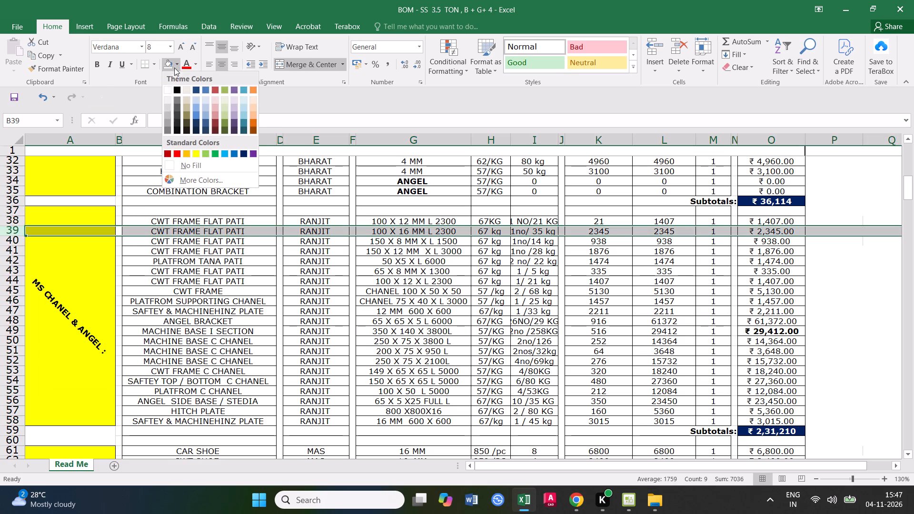
click(198, 154)
click(222, 272)
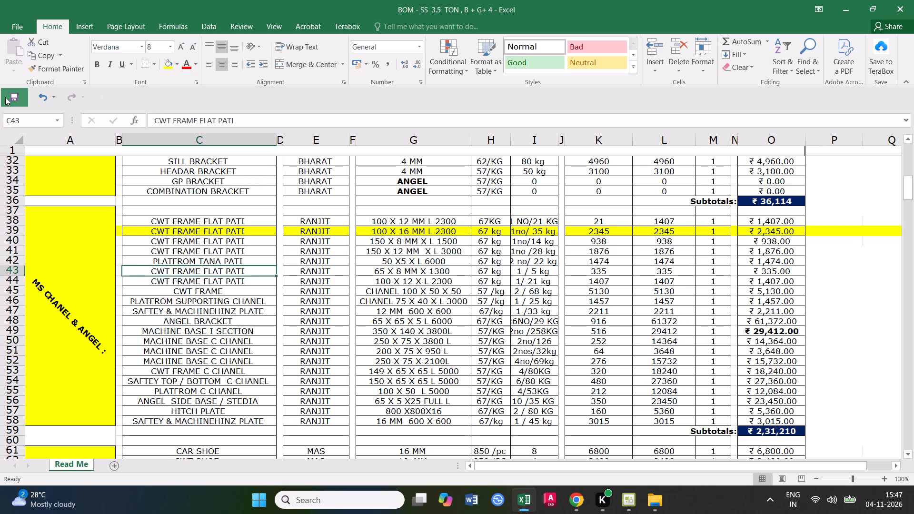
Save the workbook with the highlighted row.
triple_click(8, 97)
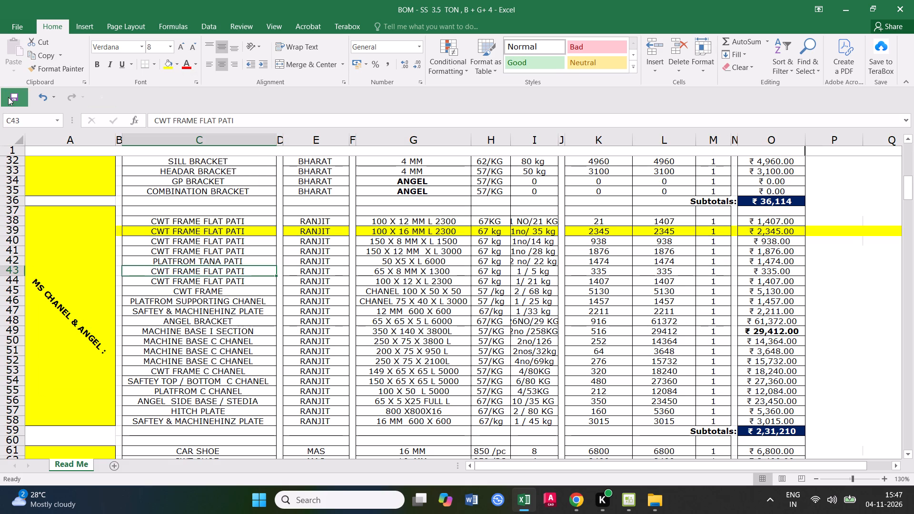
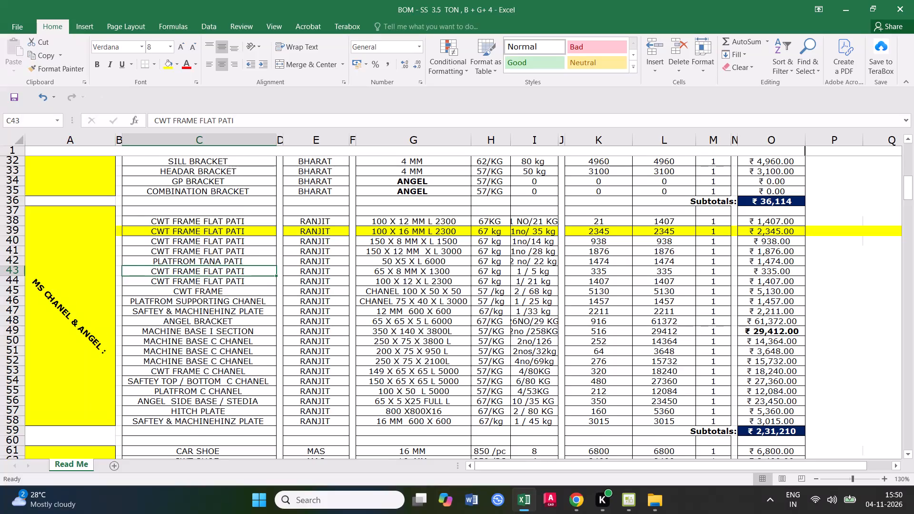
Inspect the ALL Totals formula in row 136 to check which subtotals it adds up.
scroll(738, 305, down, 20)
scroll(738, 305, down, 9)
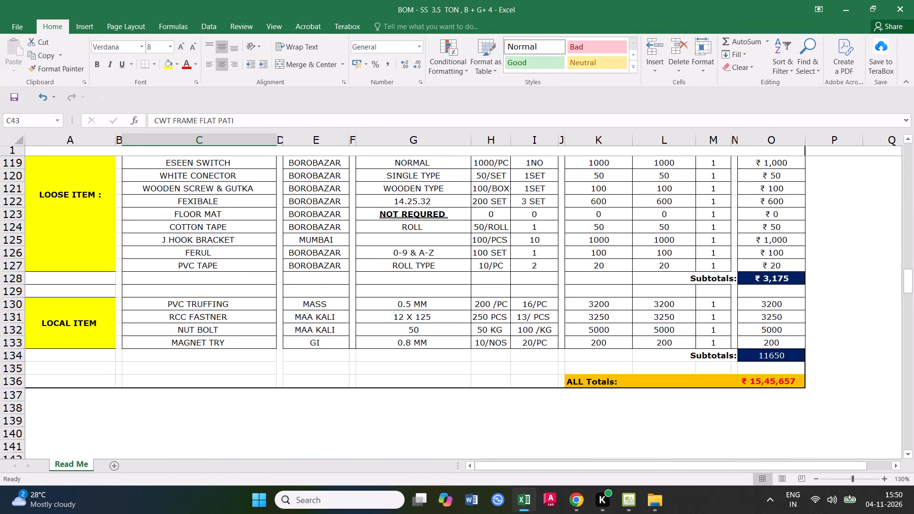
click(778, 384)
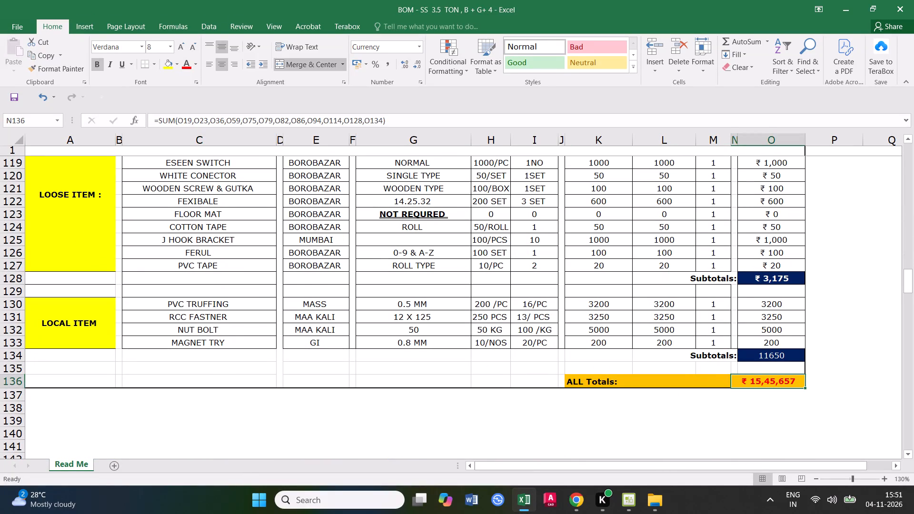
click(399, 123)
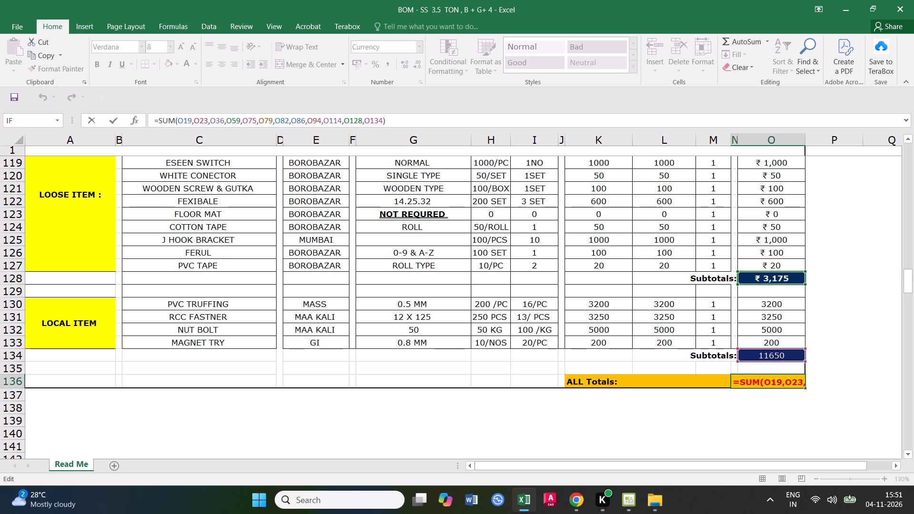
click(635, 311)
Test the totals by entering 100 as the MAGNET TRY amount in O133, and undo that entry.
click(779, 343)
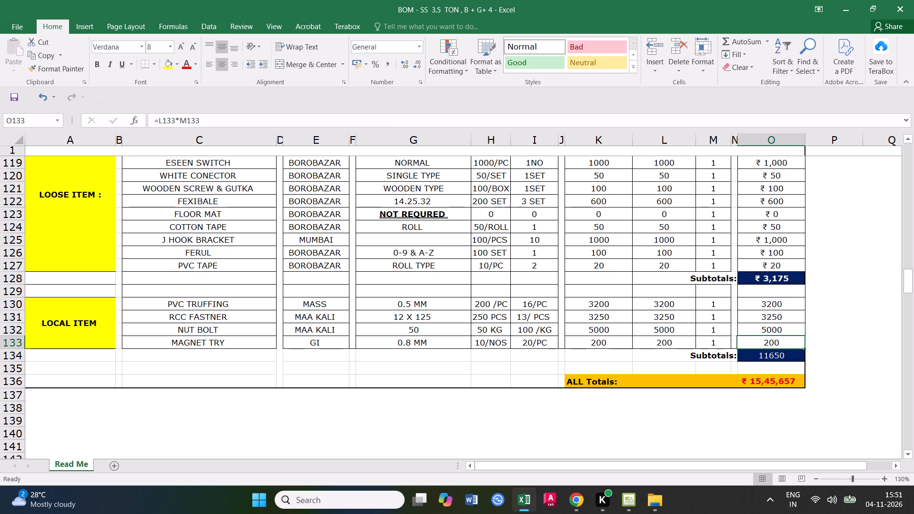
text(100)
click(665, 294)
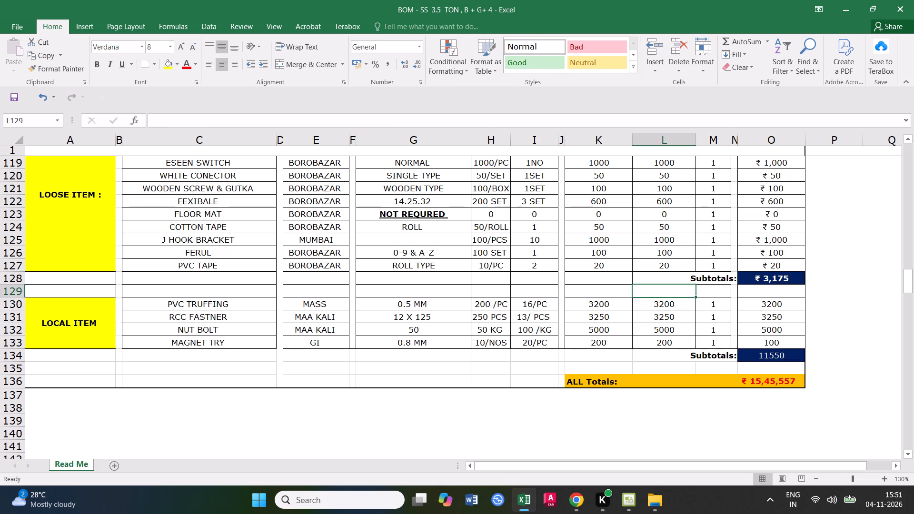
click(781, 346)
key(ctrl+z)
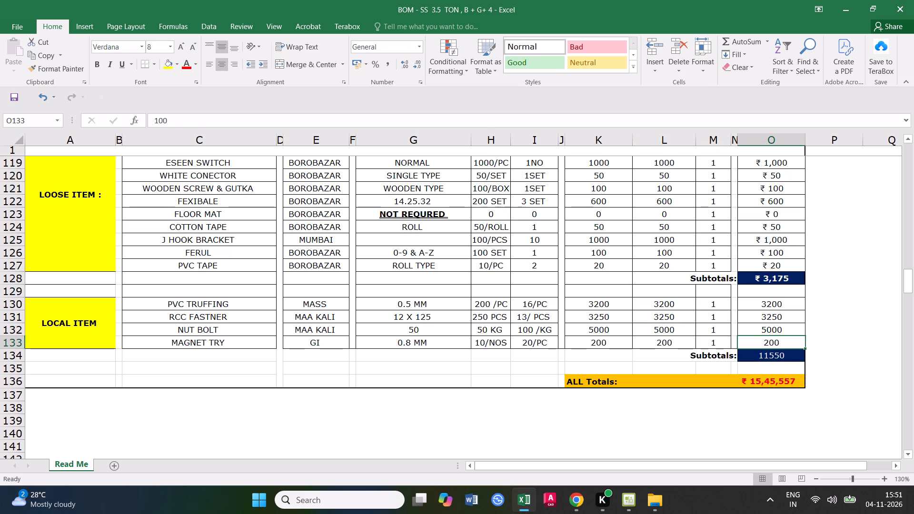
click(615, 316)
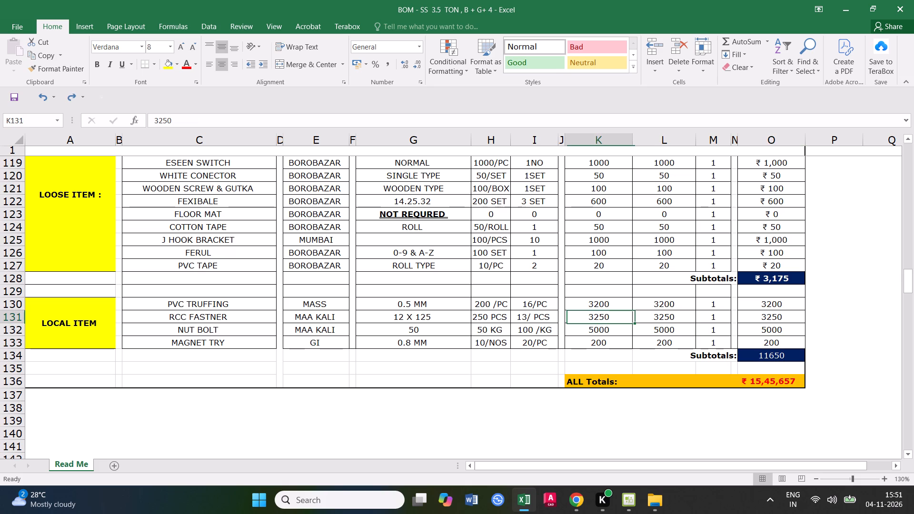
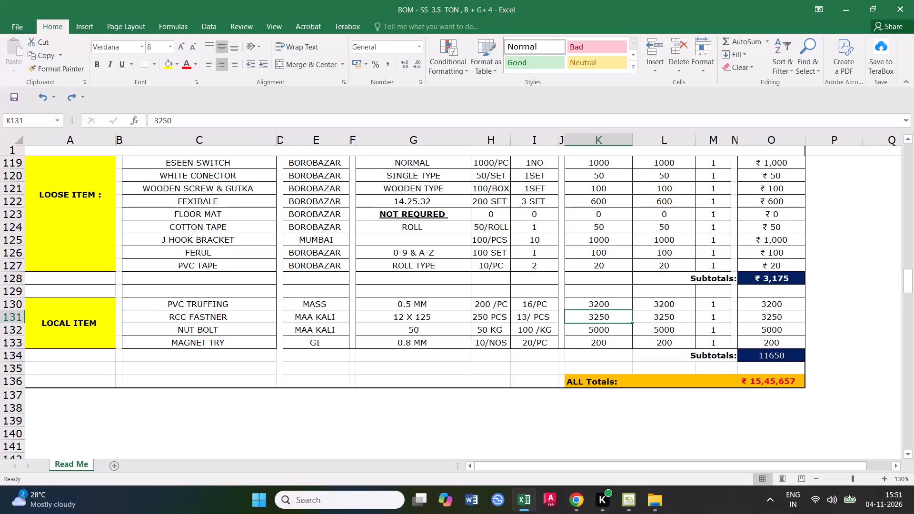
Remove the yellow fill from row 39, the 100 x 16 MM L 2300 CWT FRAME FLAT PATI row.
scroll(499, 313, up, 14)
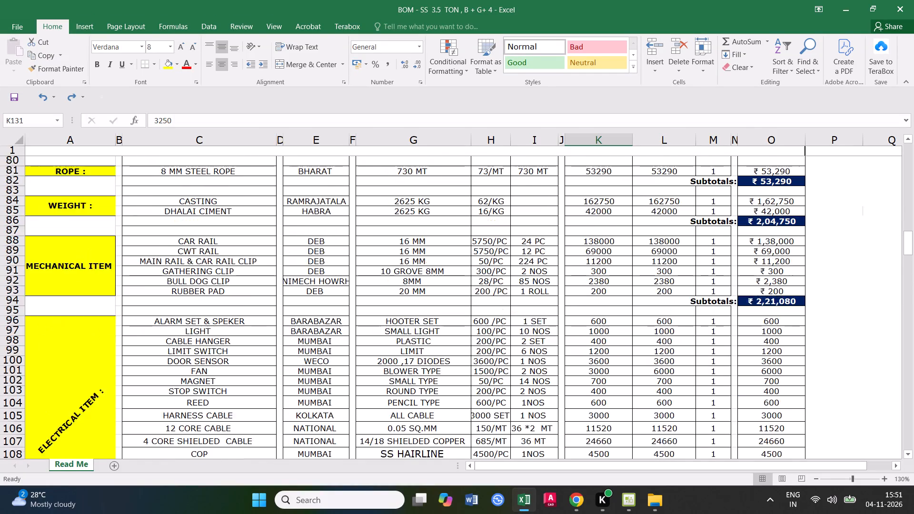
scroll(492, 294, up, 13)
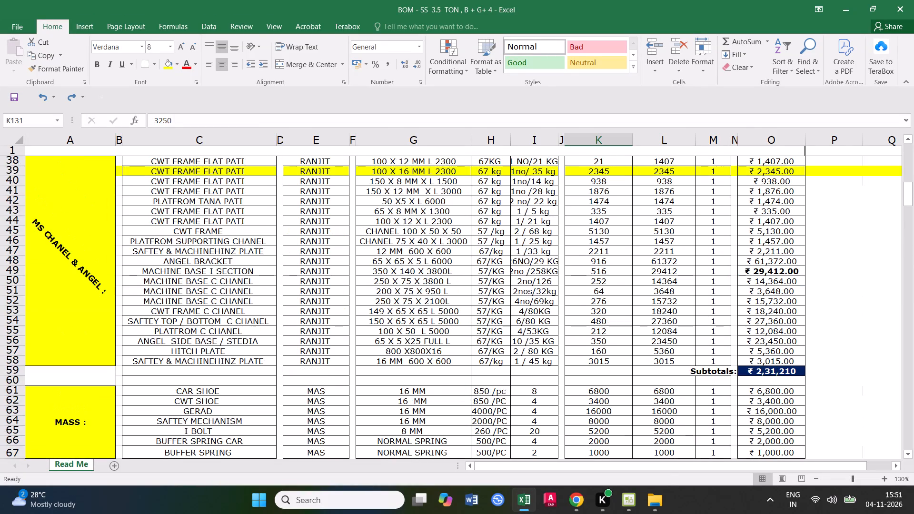
scroll(469, 309, up, 3)
click(454, 319)
click(258, 302)
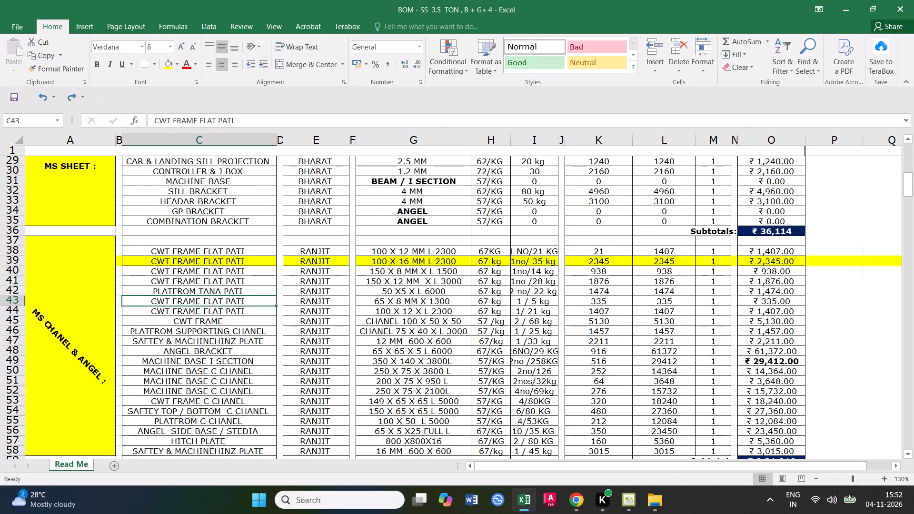
click(201, 262)
click(14, 258)
click(16, 260)
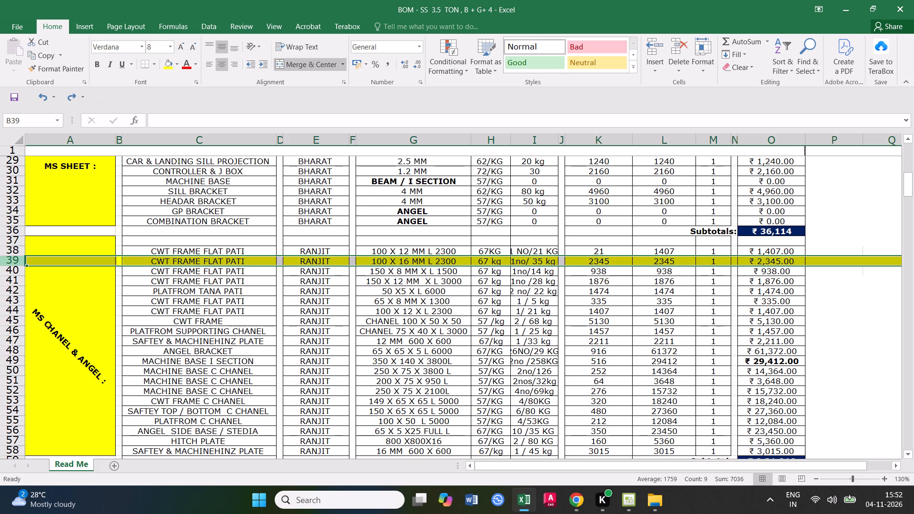
click(179, 64)
click(198, 160)
click(300, 310)
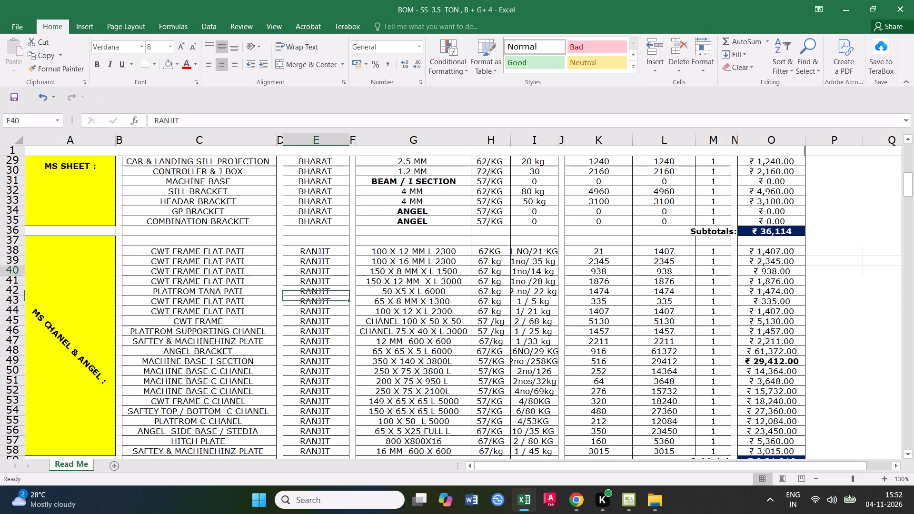
Save the workbook.
click(341, 268)
click(13, 101)
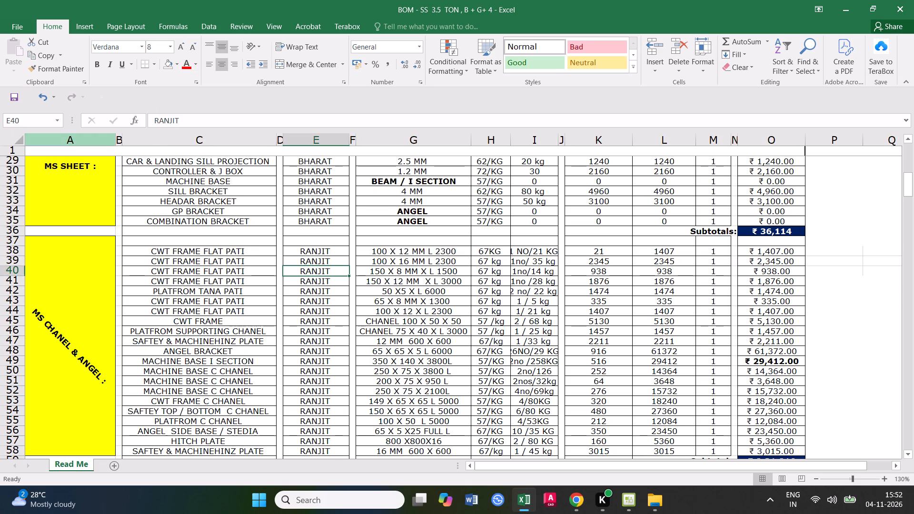
Review the item sections and their subtotals down to the ALL Totals row, and return to the WEIGHT section.
scroll(539, 307, down, 2)
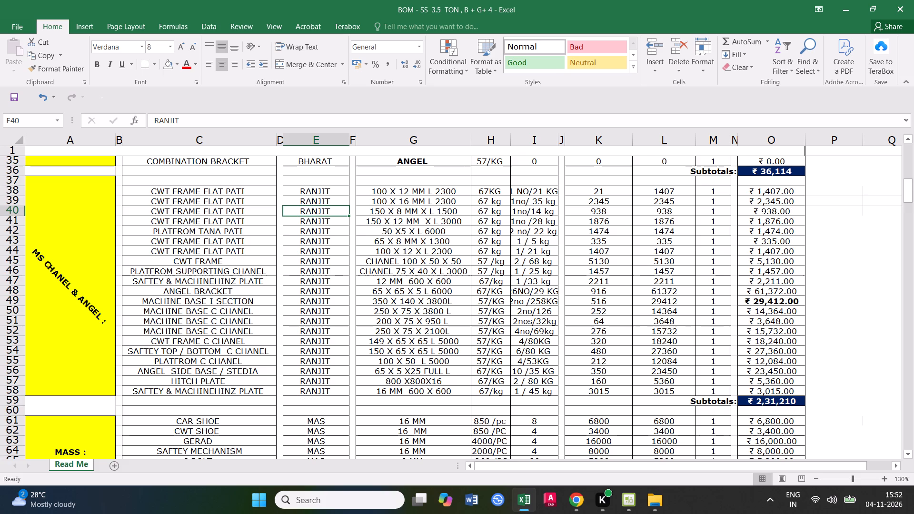
scroll(565, 309, down, 3)
scroll(621, 397, down, 4)
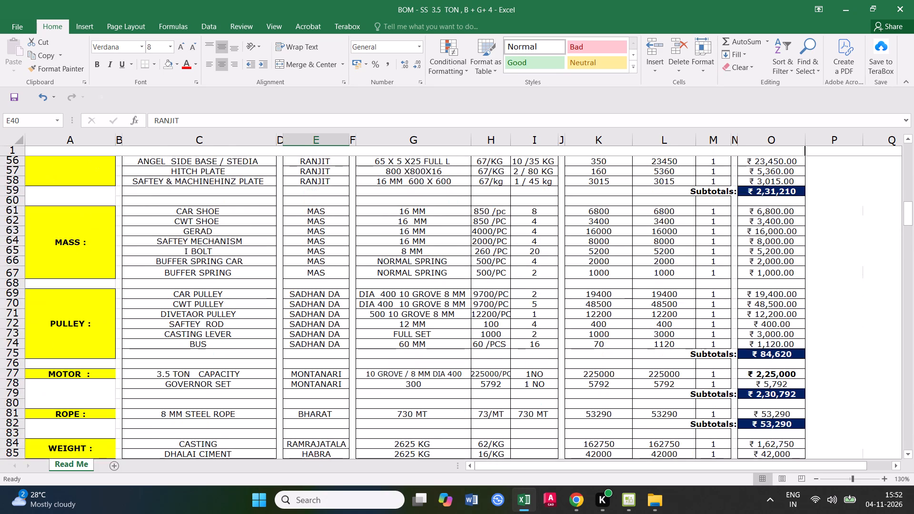
scroll(683, 374, down, 4)
scroll(688, 357, down, 18)
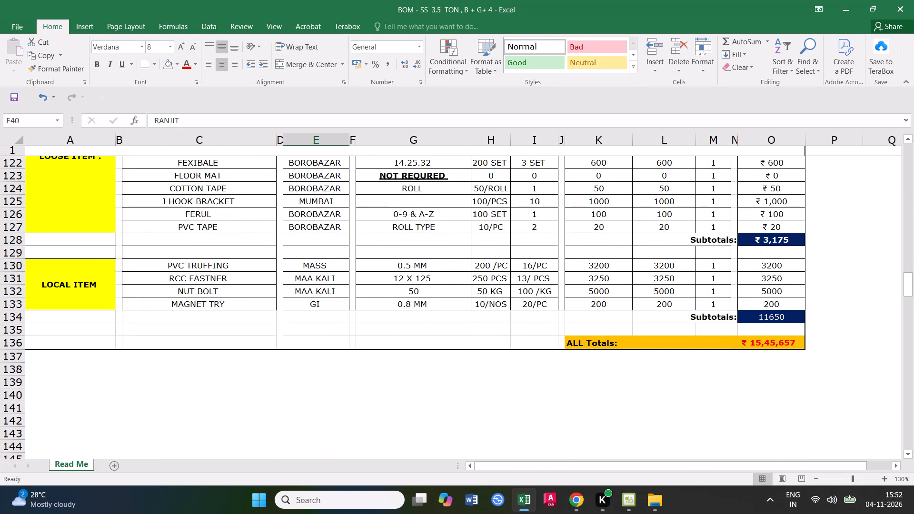
scroll(660, 348, up, 1)
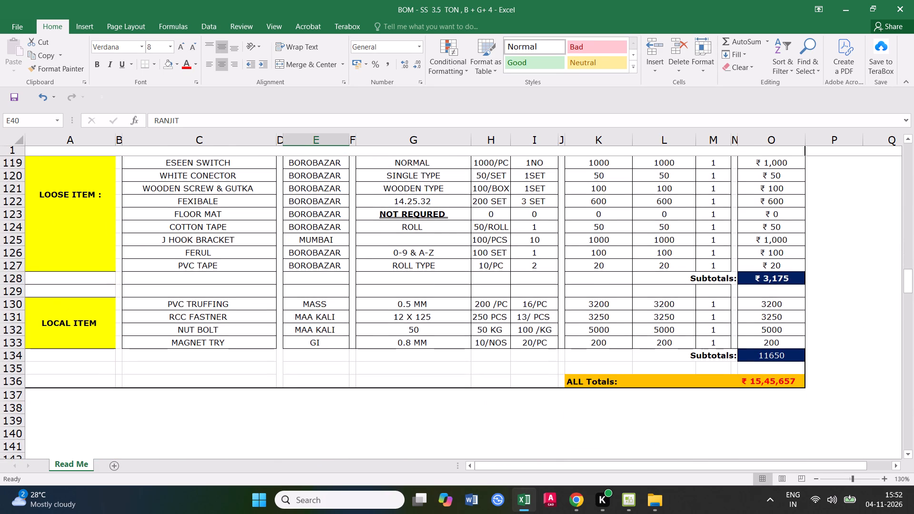
scroll(680, 327, up, 3)
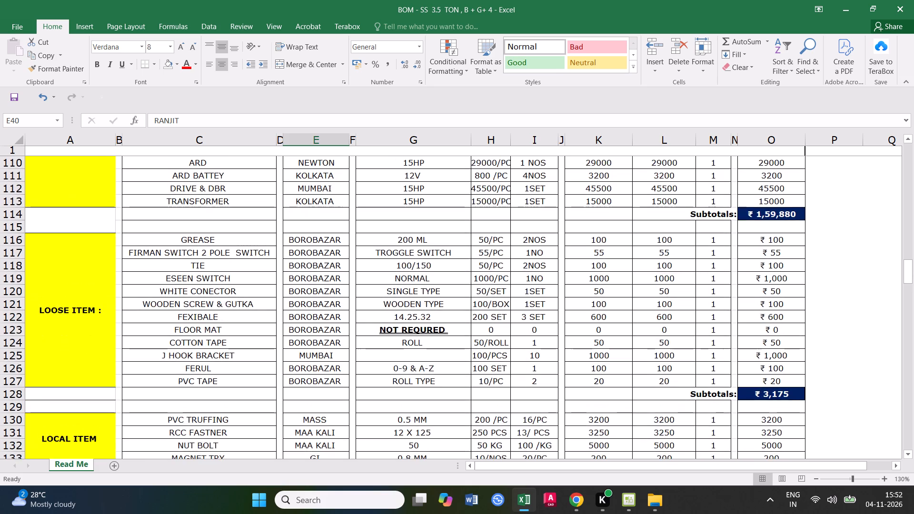
scroll(680, 327, up, 13)
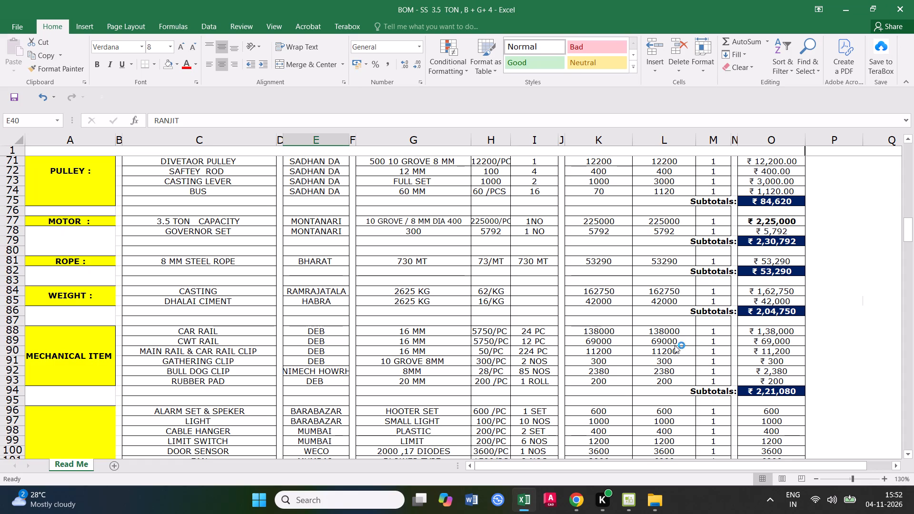
In Calculator, work out half of 3500 plus 3500, and divide the result by 3.
text(3500)
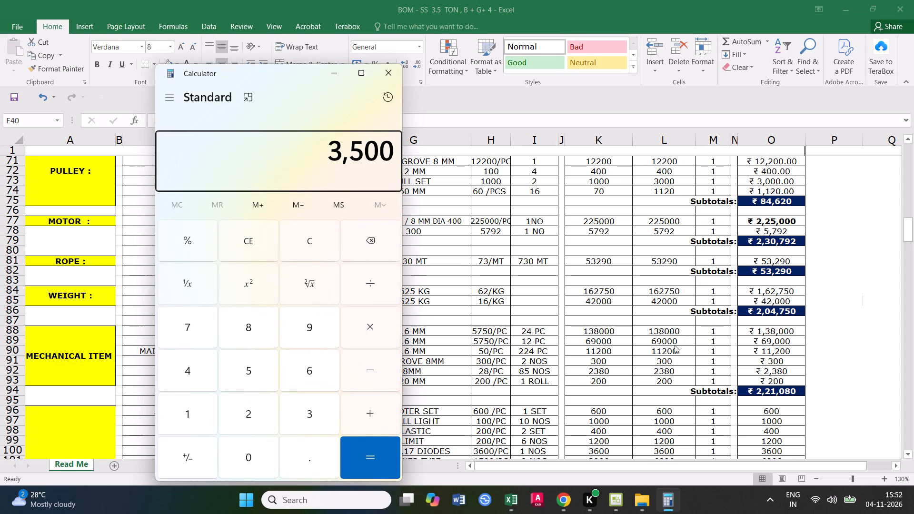
text(/2)
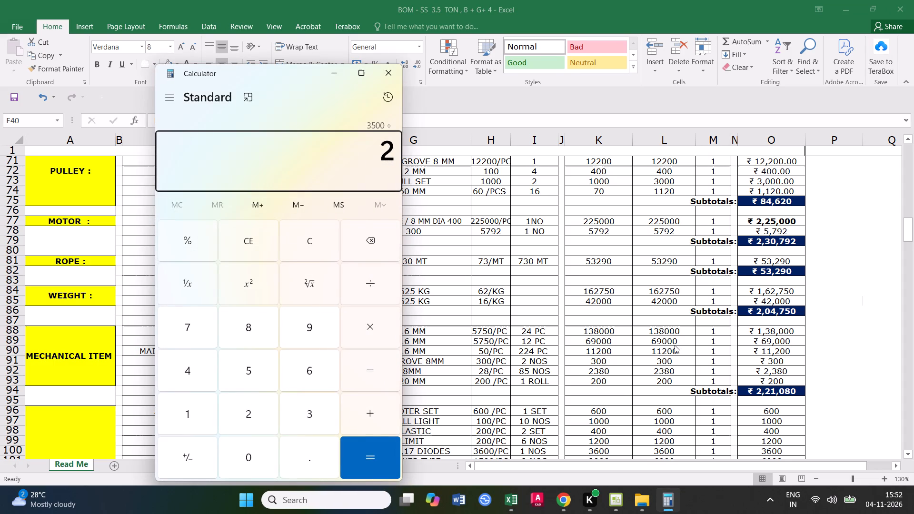
key(Return)
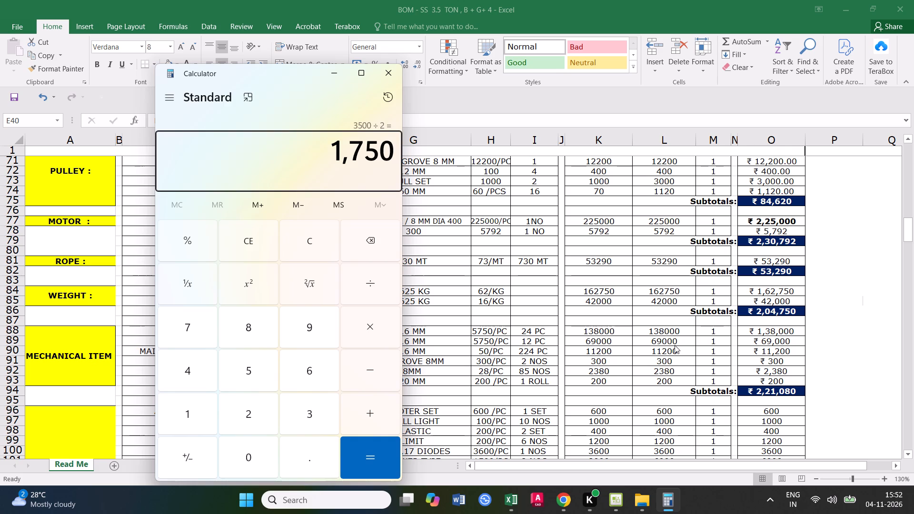
text(+3500)
key(Return)
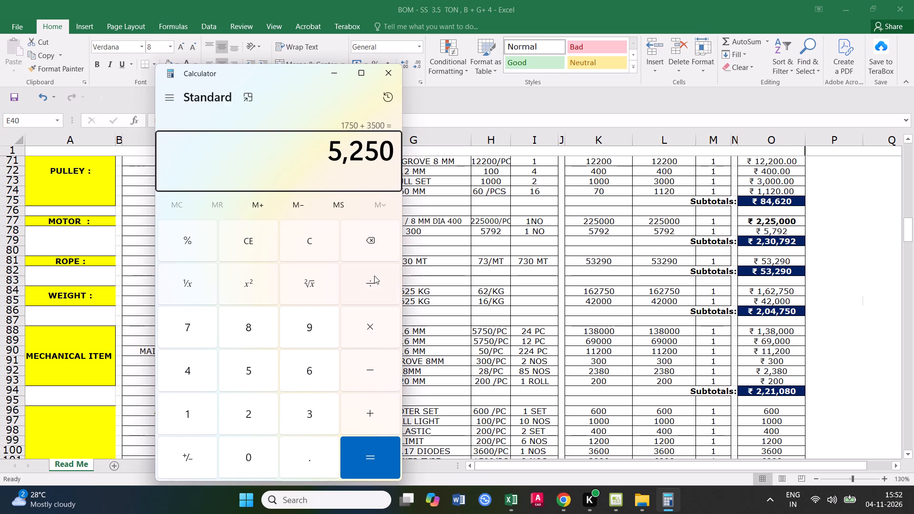
key(slash)
key(3)
key(Return)
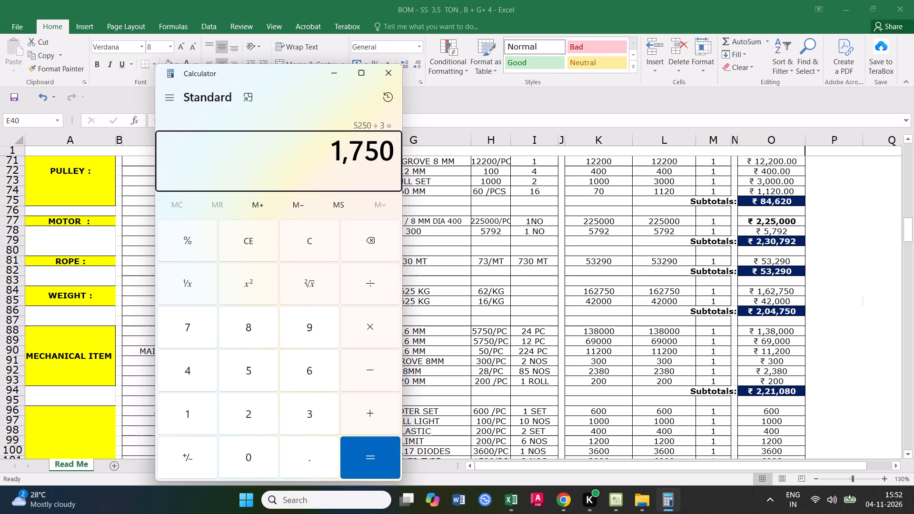
click(388, 73)
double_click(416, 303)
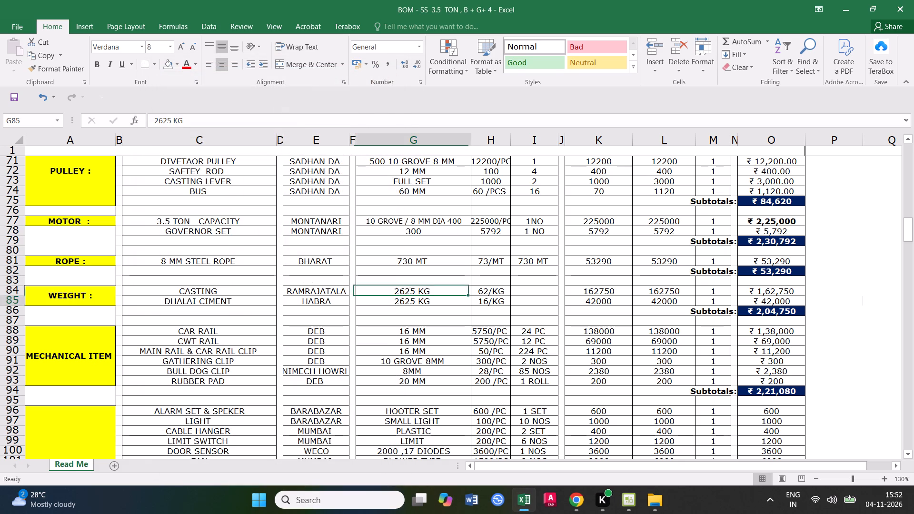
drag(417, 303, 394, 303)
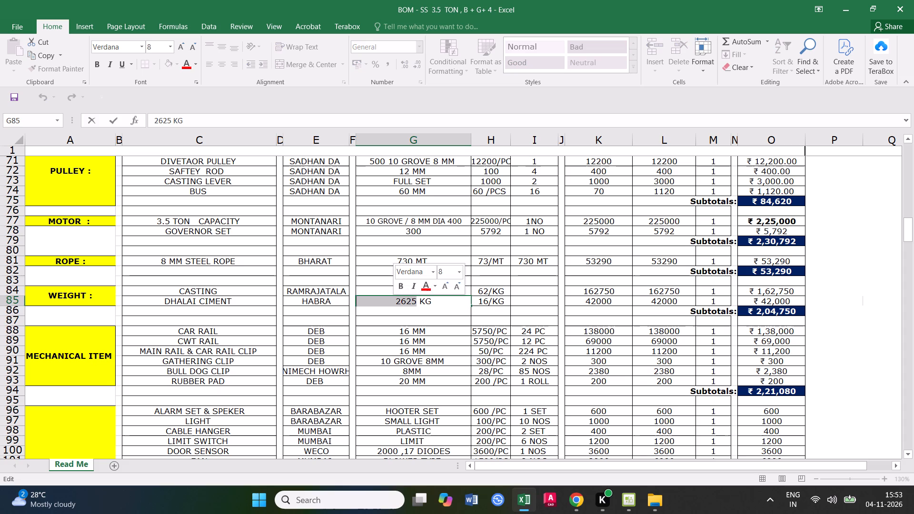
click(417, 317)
In the workbook's WEIGHT section, set the CASTING weight in G84 to 2000 KG.
double_click(415, 291)
drag(416, 291, 397, 289)
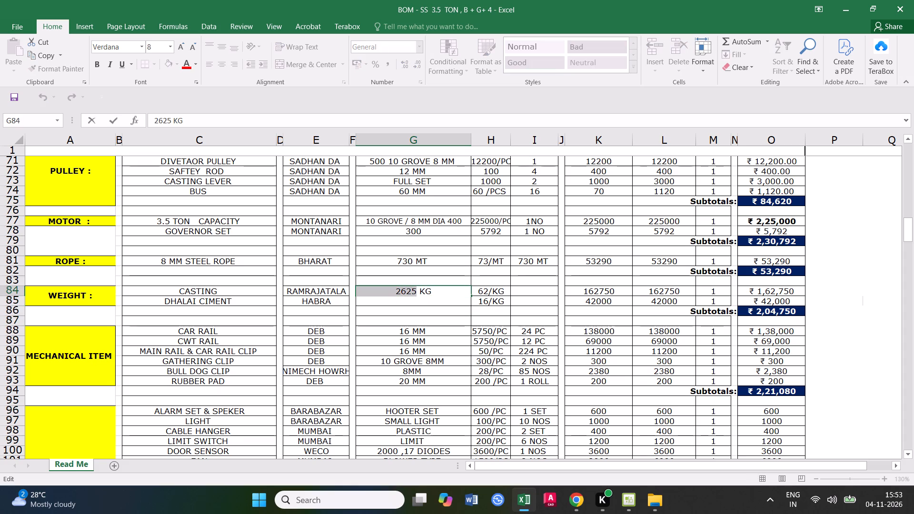
drag(397, 289, 397, 289)
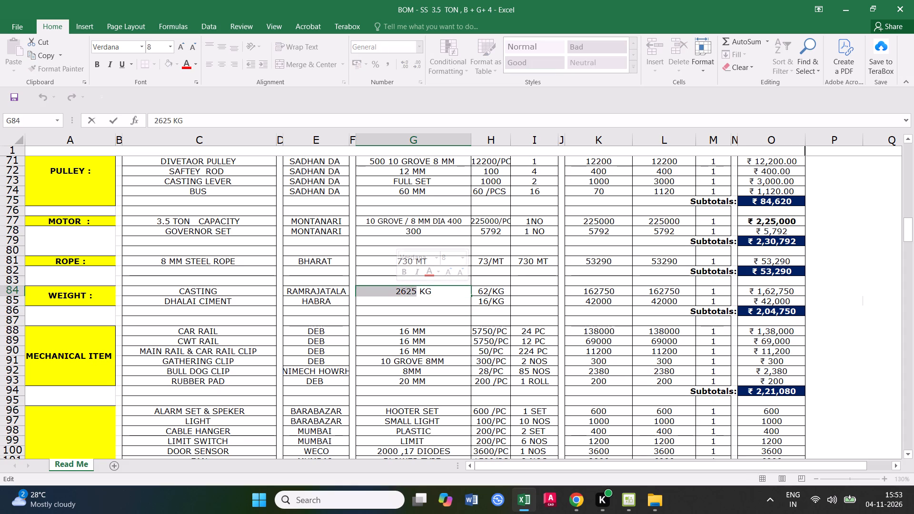
text(2000)
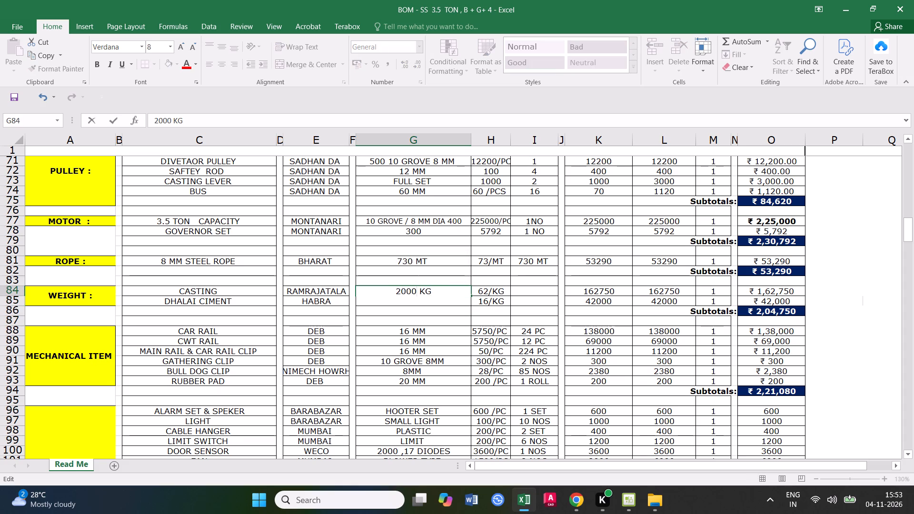
click(434, 343)
Add 1750, 1750 and 2000 in Calculator, and set the DHALAI CIMENT weight in G85 to 3500 KG.
double_click(417, 301)
drag(417, 301, 399, 302)
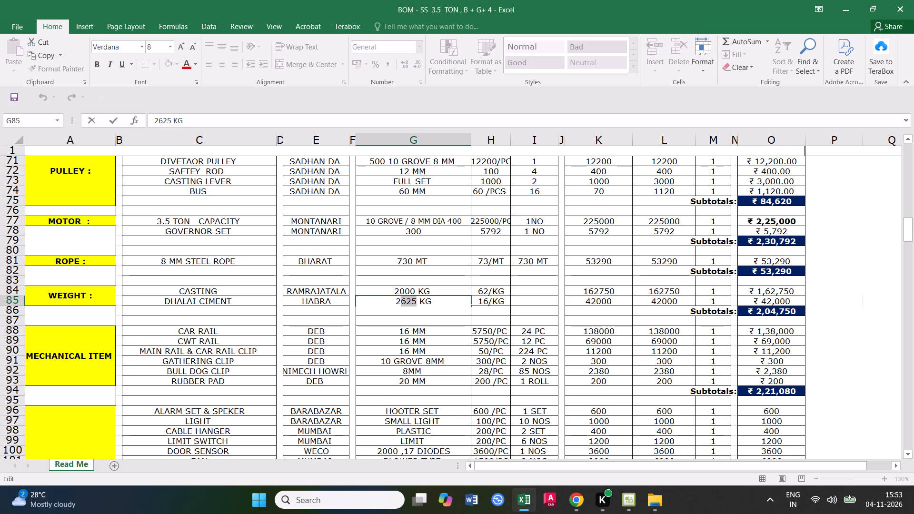
drag(399, 302, 397, 302)
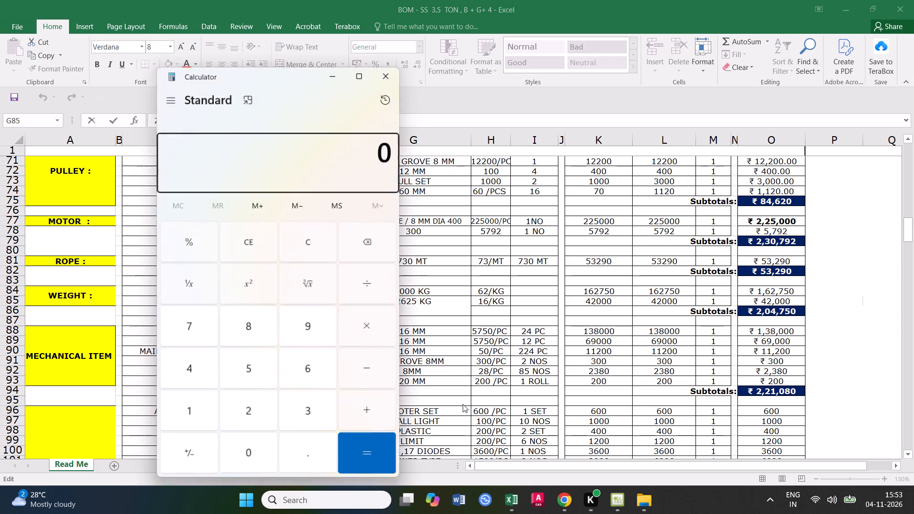
text(1750+17)
text(50+2000)
key(Return)
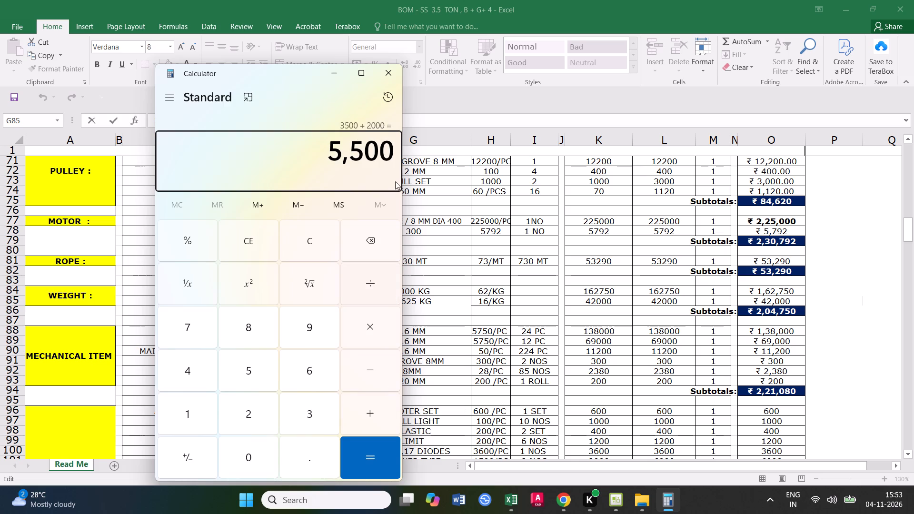
click(385, 75)
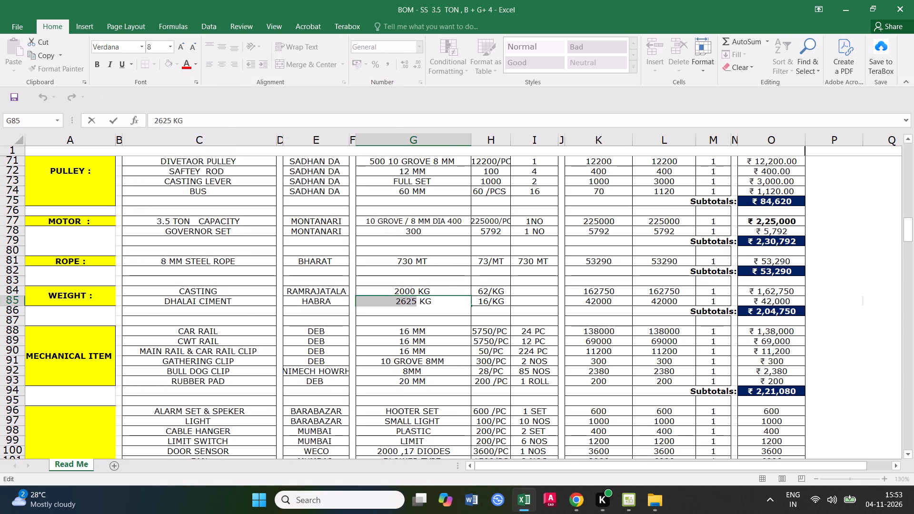
drag(417, 302, 395, 302)
text(3500)
click(462, 358)
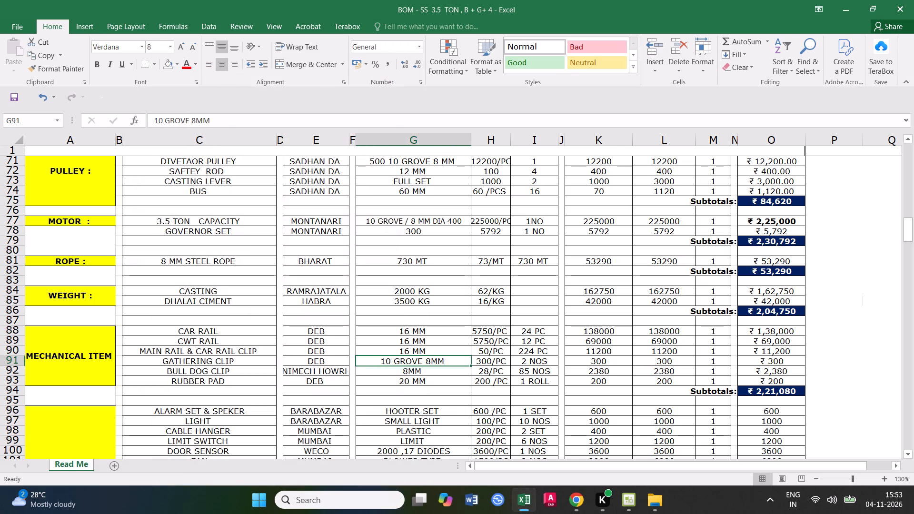
In Calculator, work out half of 3500 plus 3500, and subtract the 2000 casting weight.
click(12, 289)
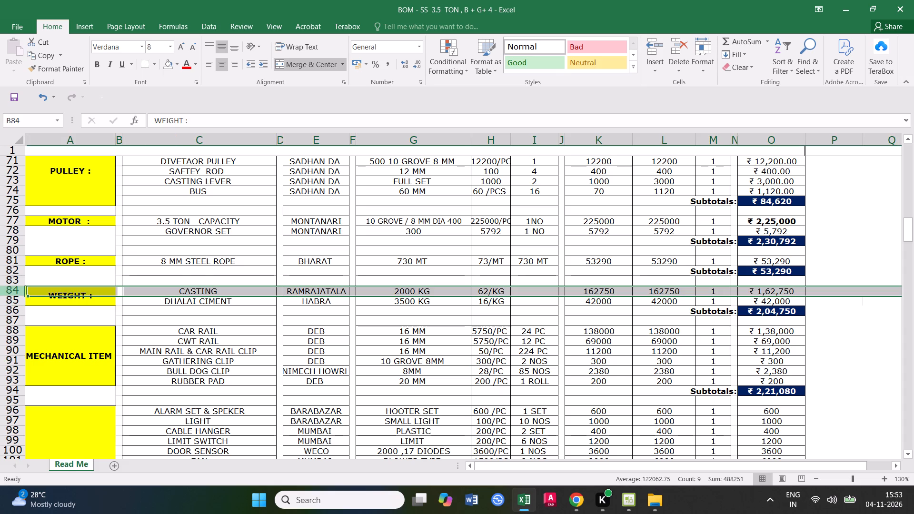
text(3500)
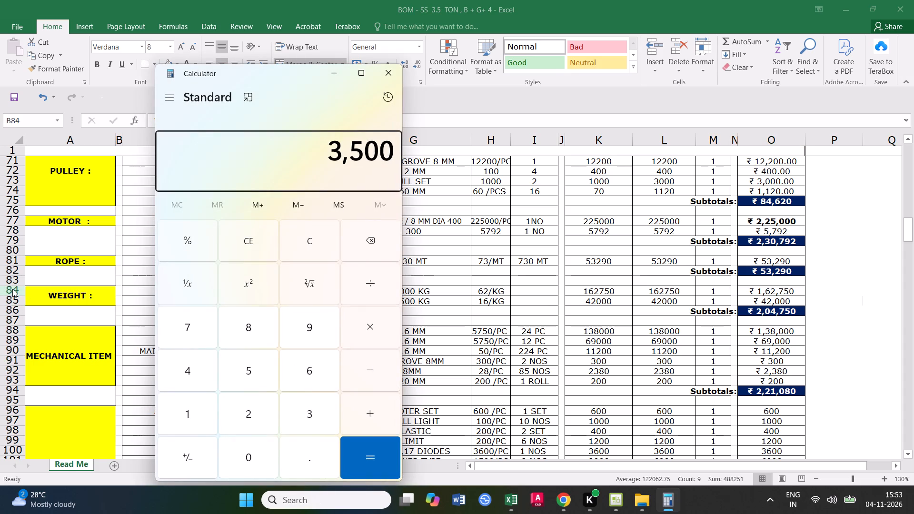
text(/2)
key(Return)
text(+3500)
key(Return)
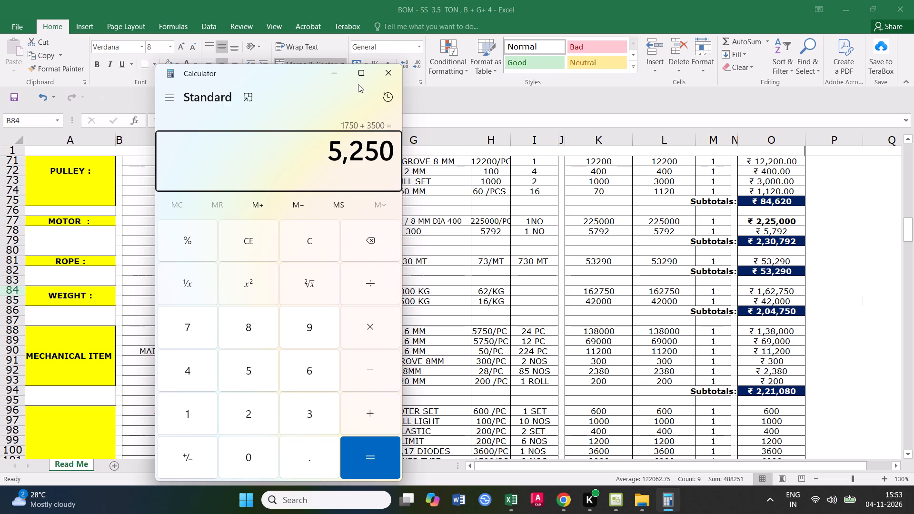
drag(300, 74, 689, 140)
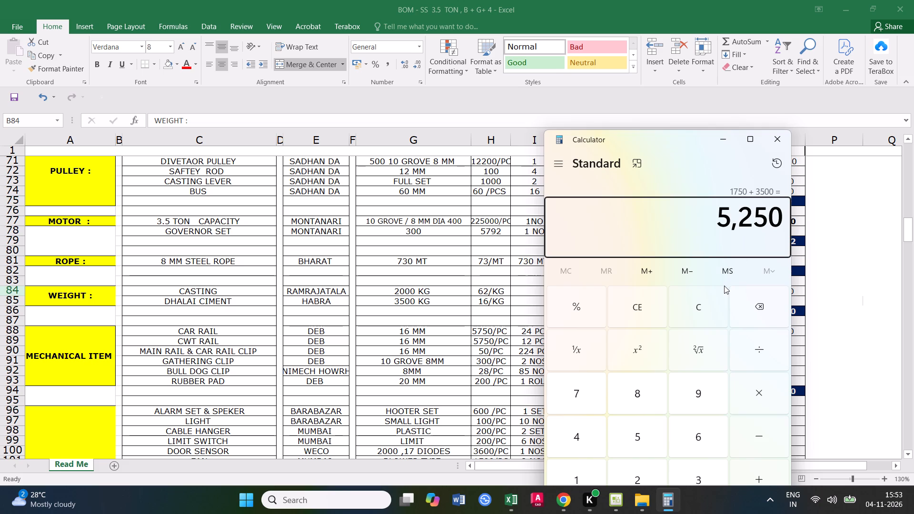
key(minus)
text(2000)
key(Return)
click(773, 136)
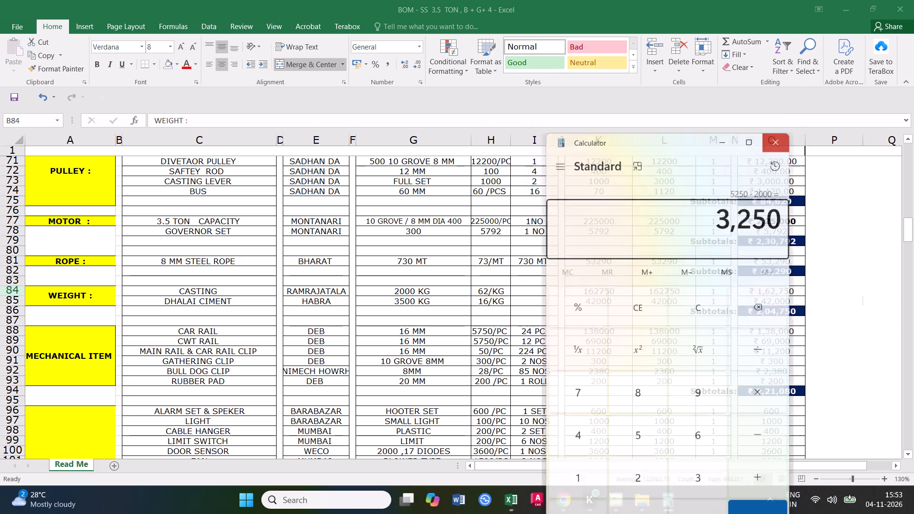
Set the DHALAI CIMENT weight in G85 to 3250 KG and save the workbook.
double_click(402, 304)
double_click(403, 301)
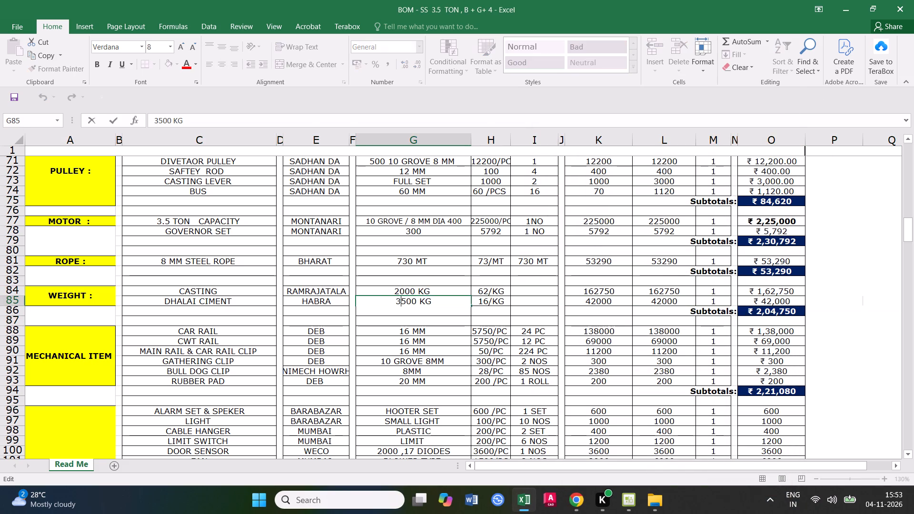
drag(415, 302, 403, 302)
text(250)
click(462, 343)
click(430, 304)
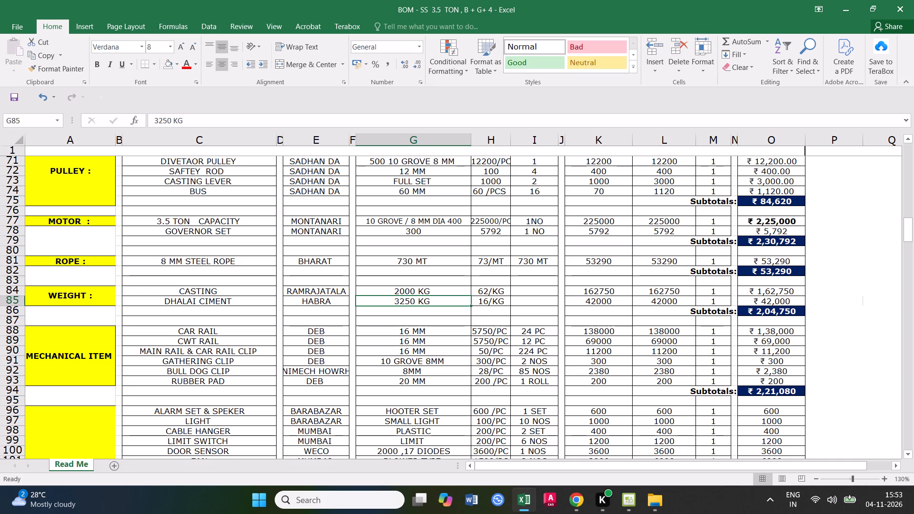
click(12, 299)
click(9, 98)
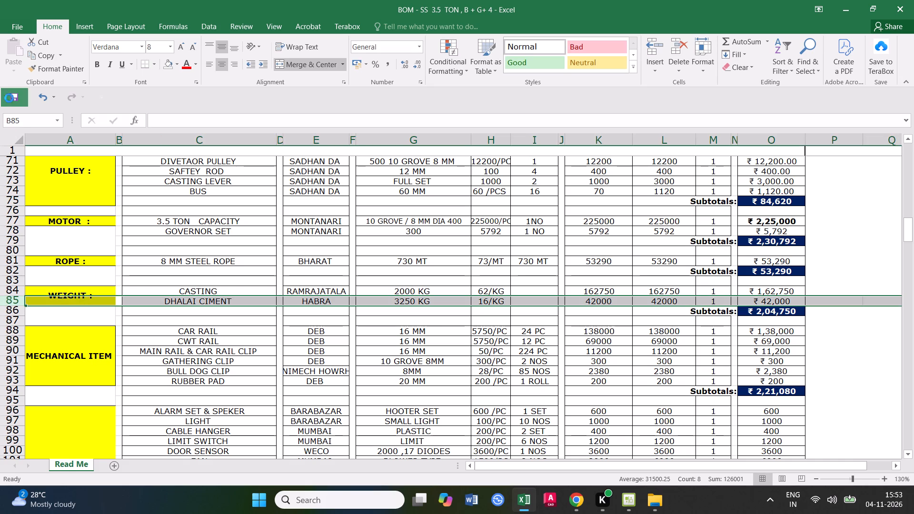
click(417, 319)
Multiply 2000 by 62 in Calculator and enter 124000 as the CASTING amount in K84.
click(602, 293)
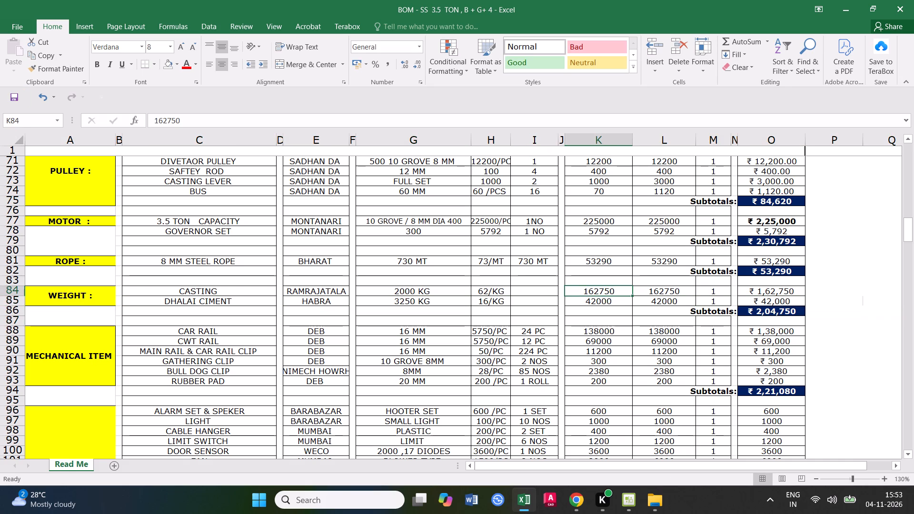
text(2000)
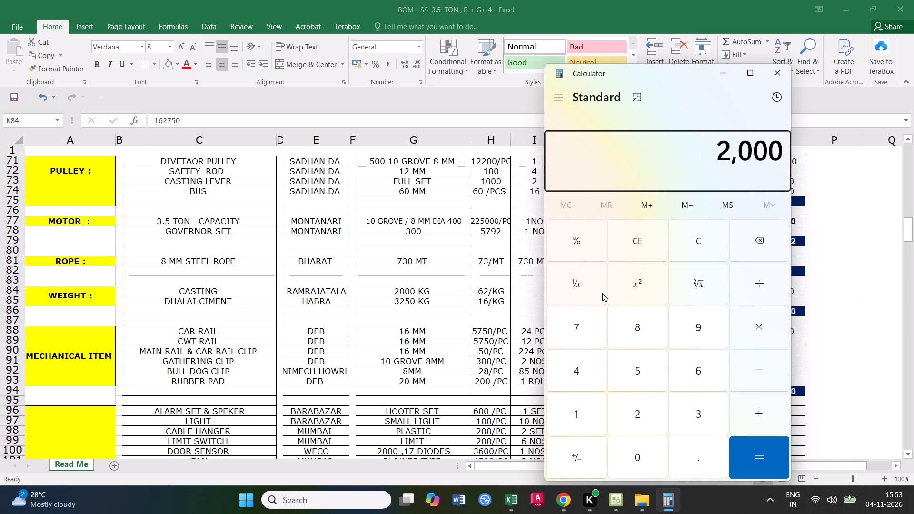
text(*62)
key(Return)
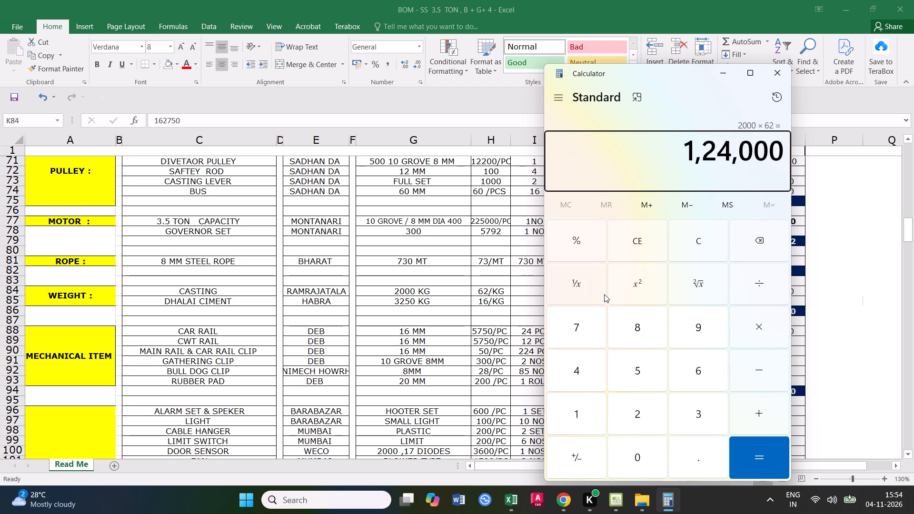
click(774, 79)
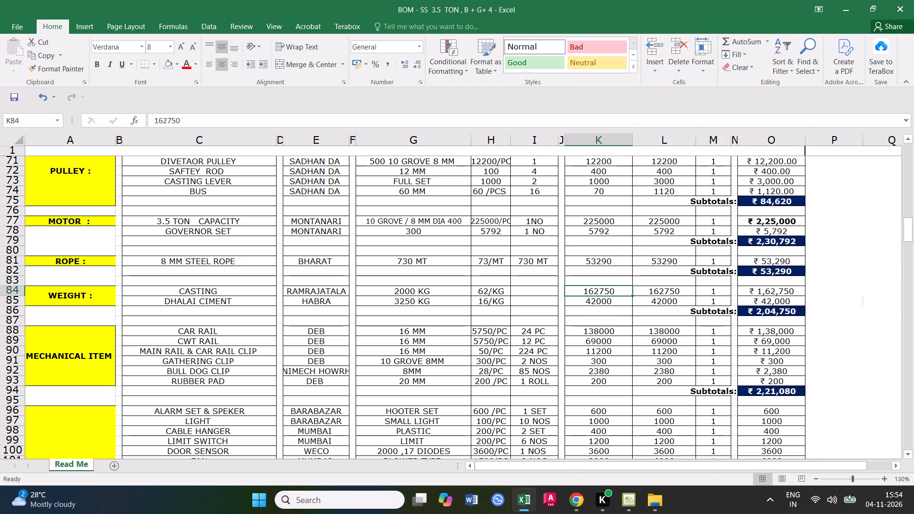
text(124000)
click(616, 325)
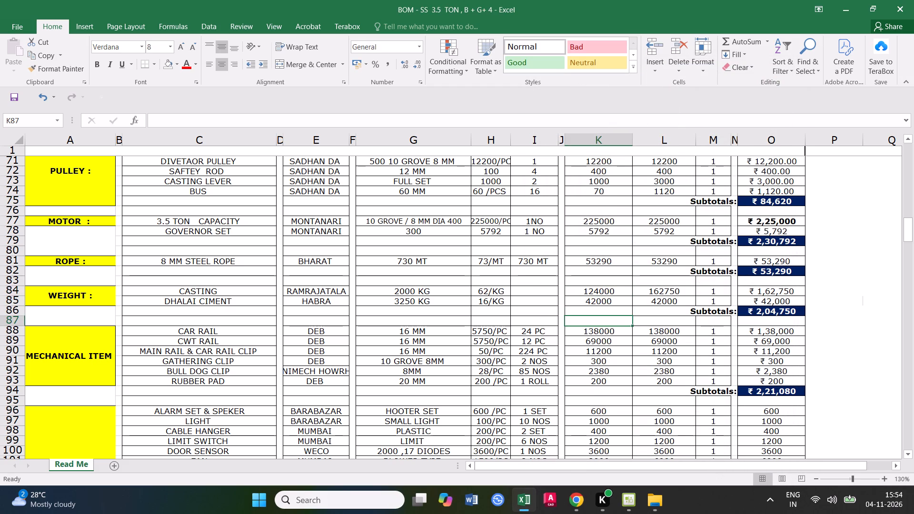
Fill the CASTING amount from K84 across into L84 and save the workbook.
click(607, 293)
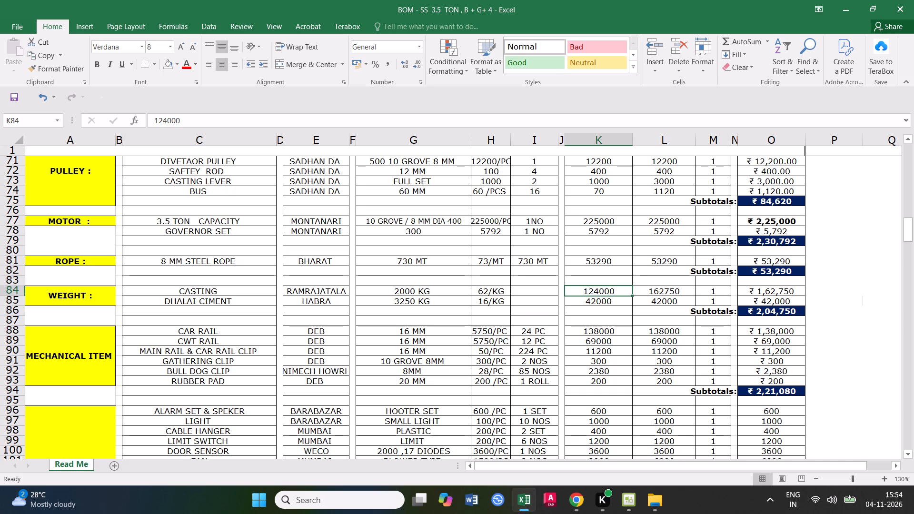
click(627, 329)
click(602, 292)
drag(629, 296, 694, 295)
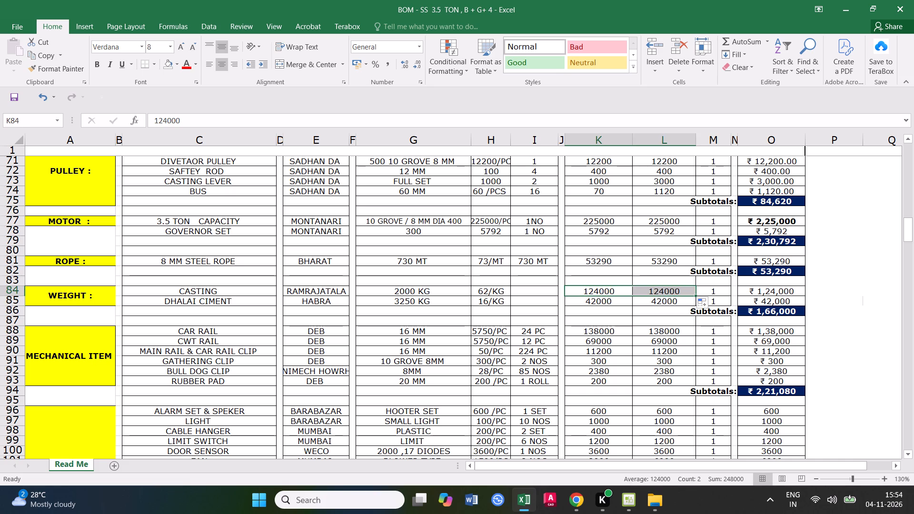
click(680, 333)
triple_click(18, 99)
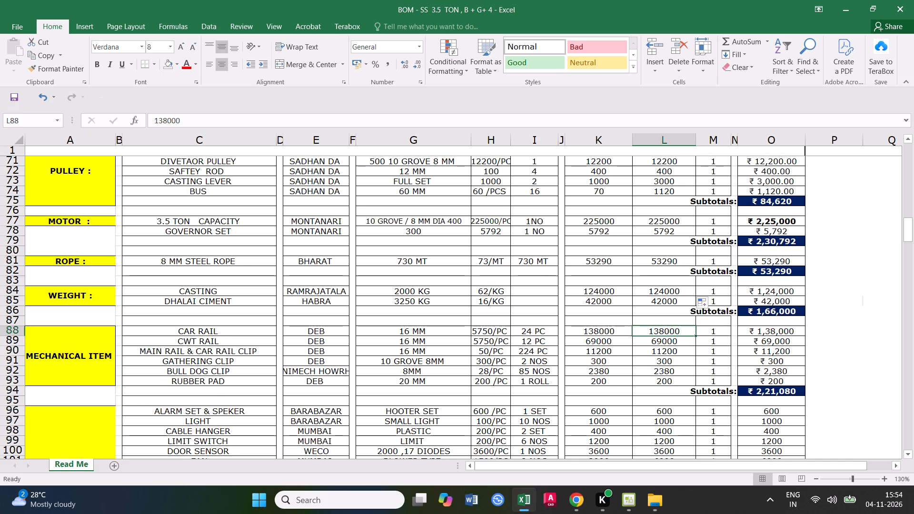
Check the ALL Totals row at the sheet's end and review the local, loose and electrical item sections above it.
scroll(780, 263, down, 20)
scroll(780, 263, down, 3)
scroll(704, 306, up, 2)
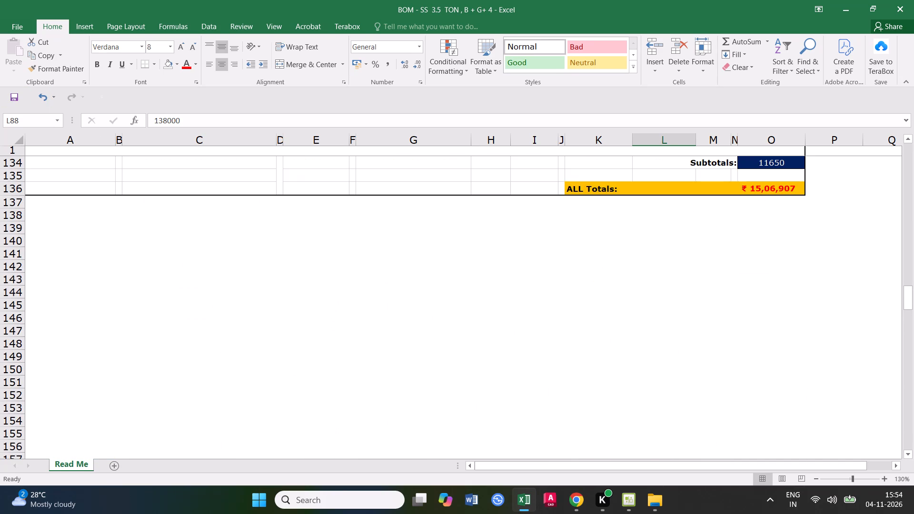
scroll(704, 306, up, 1)
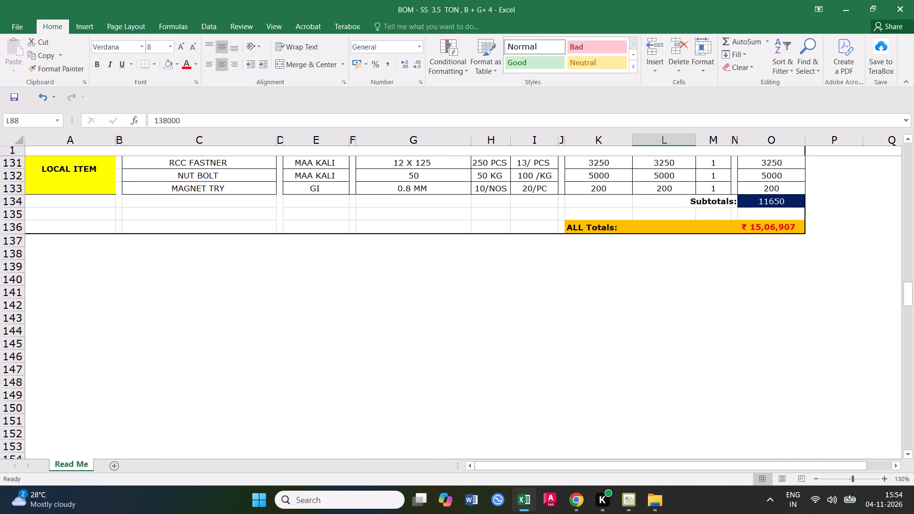
scroll(702, 333, up, 9)
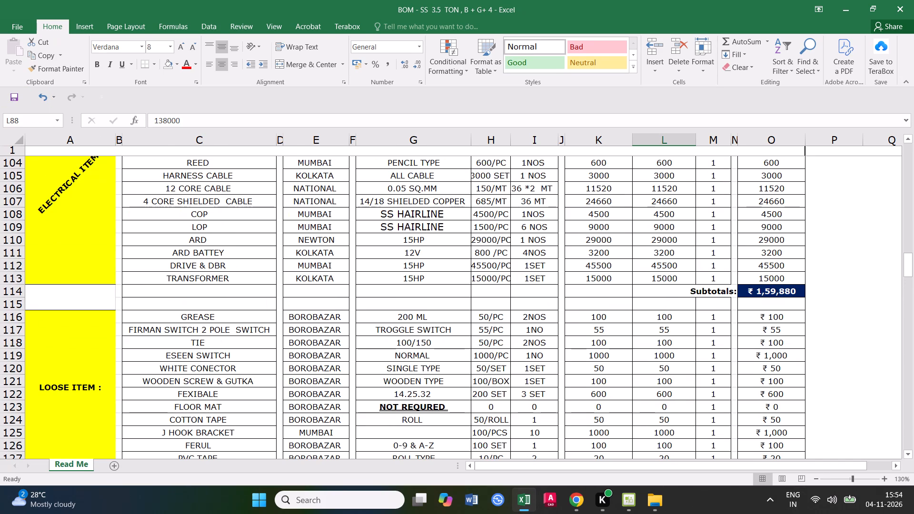
scroll(578, 346, up, 3)
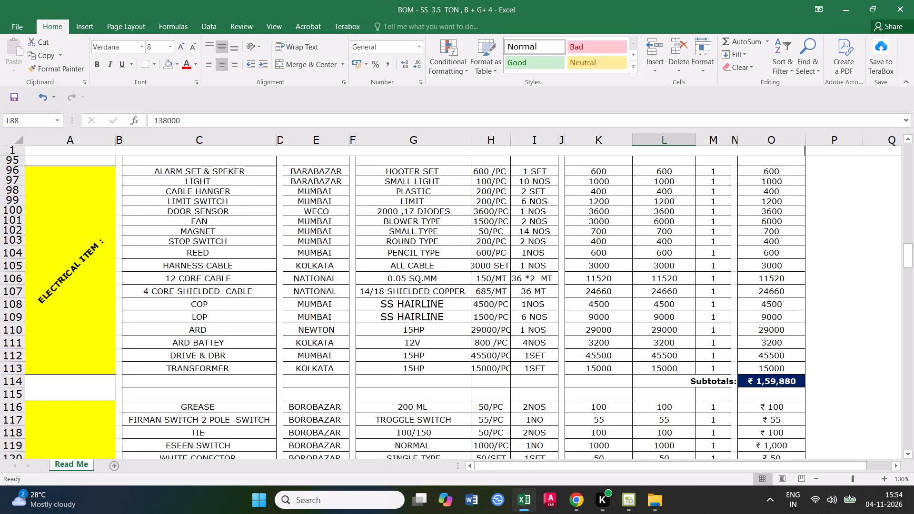
scroll(529, 364, up, 1)
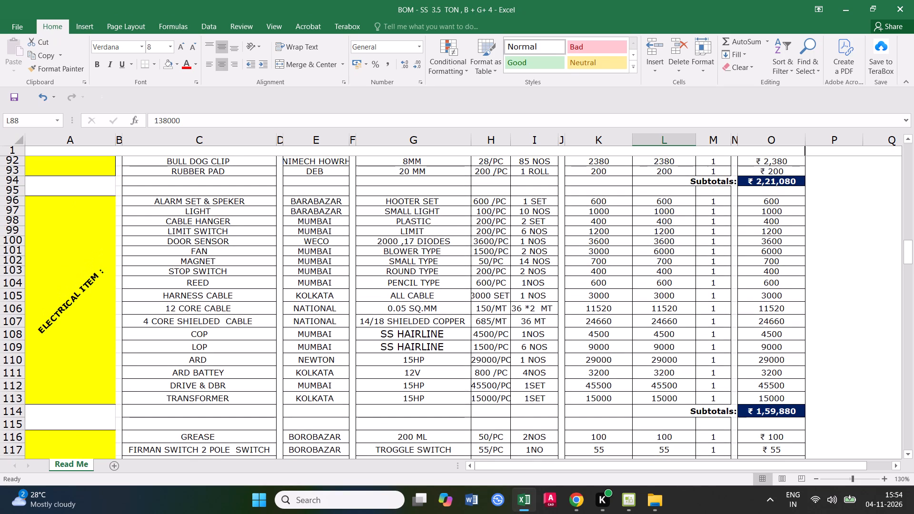
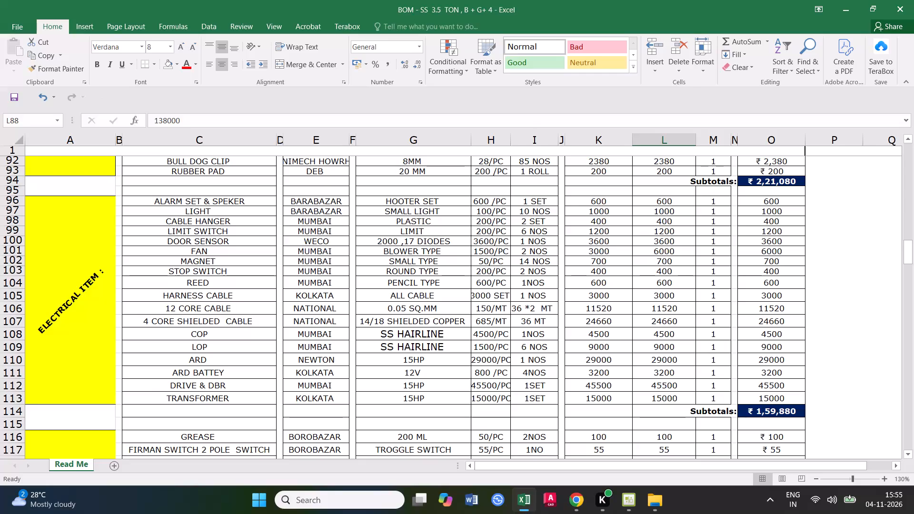
Review the items from the electrical section up to MS CHANEL & ANGEL, examining the CWT FRAME FLAT PATI and PLATFROM TANA PATI rows.
click(525, 324)
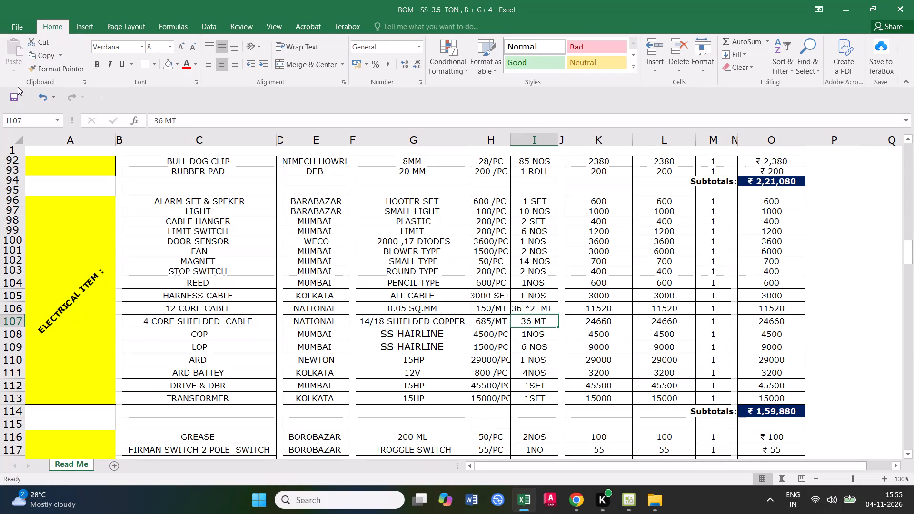
triple_click(16, 90)
scroll(511, 360, down, 2)
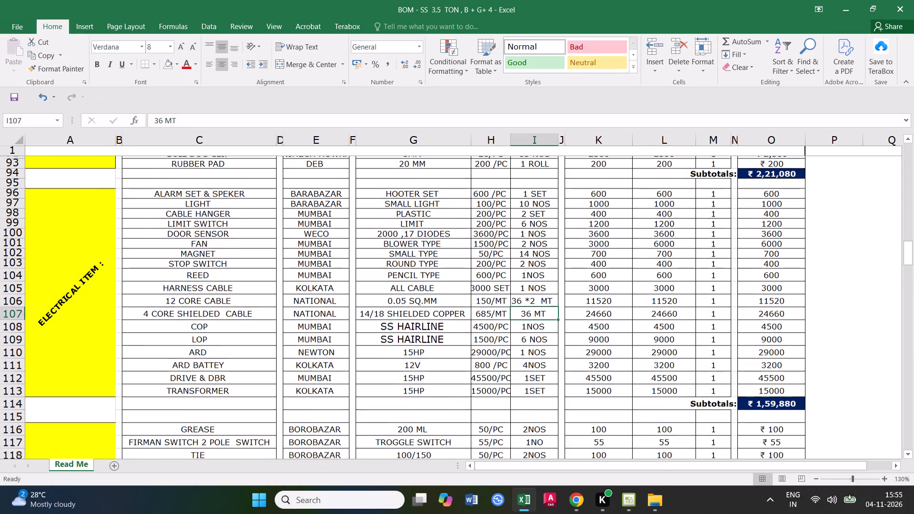
scroll(513, 362, down, 9)
scroll(695, 366, up, 9)
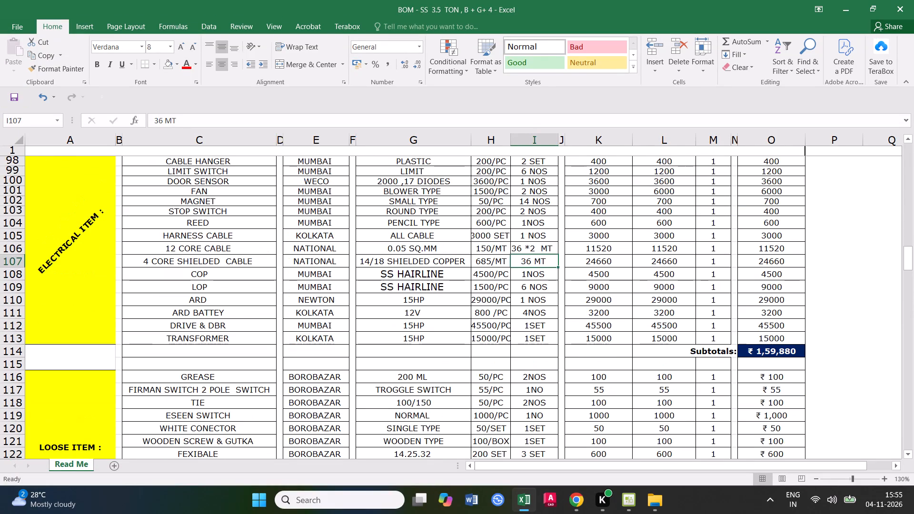
scroll(582, 358, up, 17)
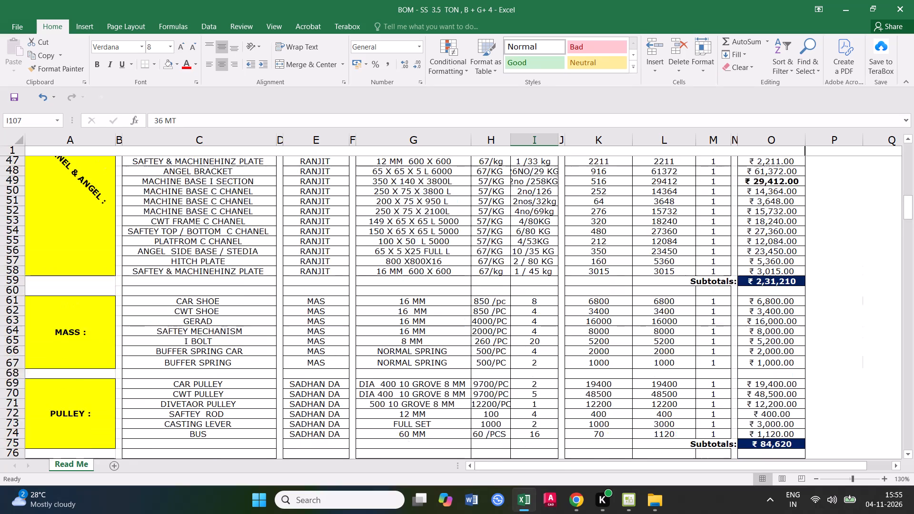
scroll(515, 351, up, 5)
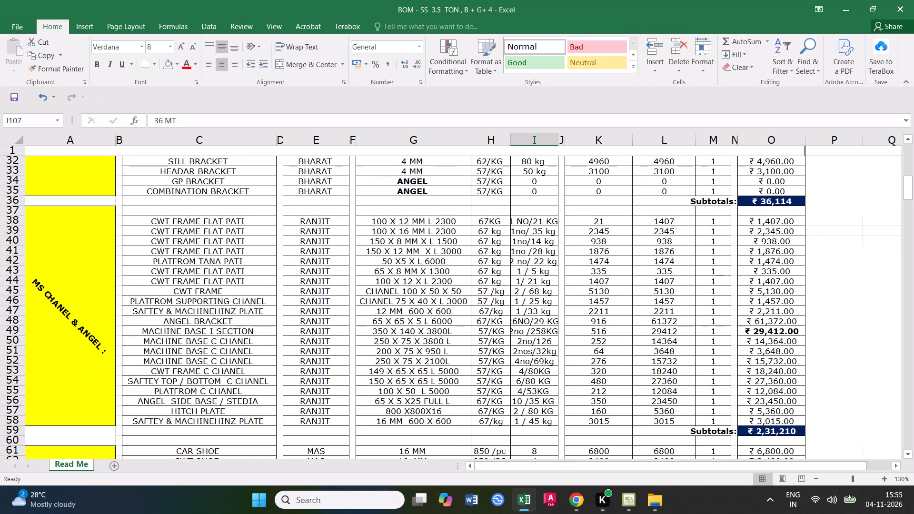
click(537, 386)
click(219, 220)
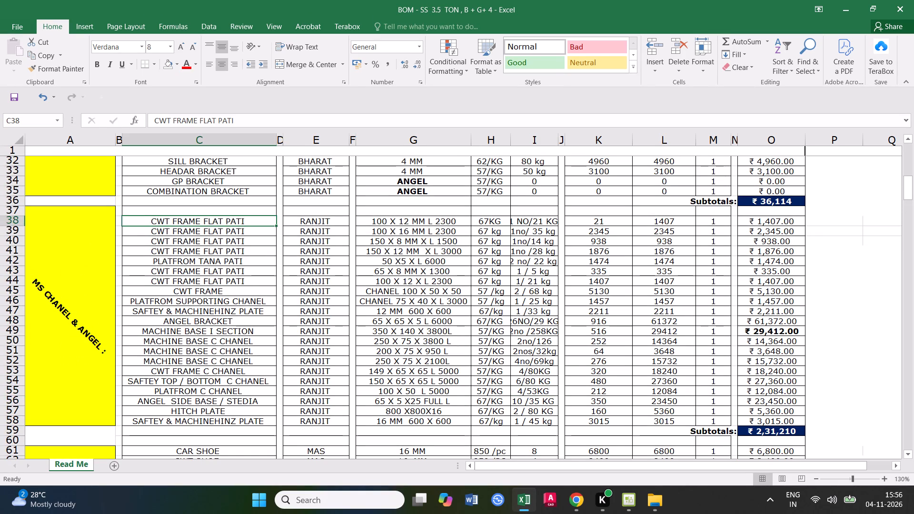
click(16, 221)
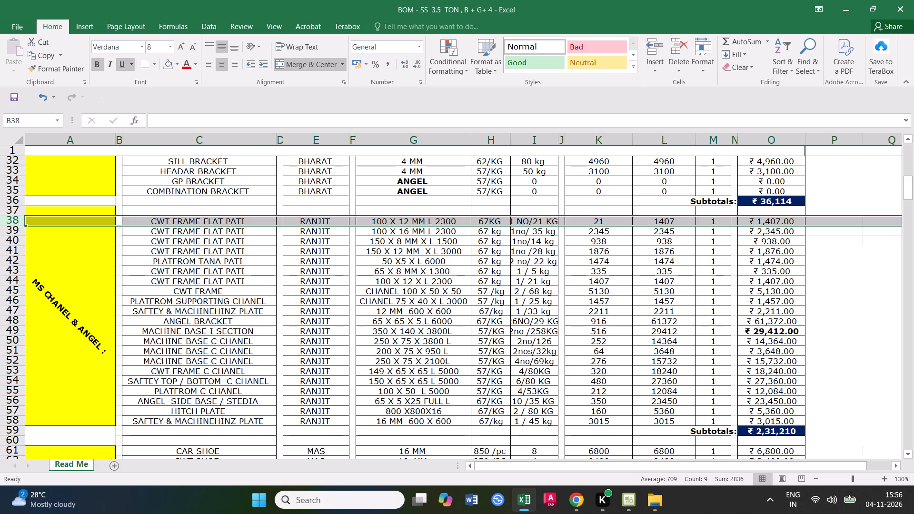
click(413, 261)
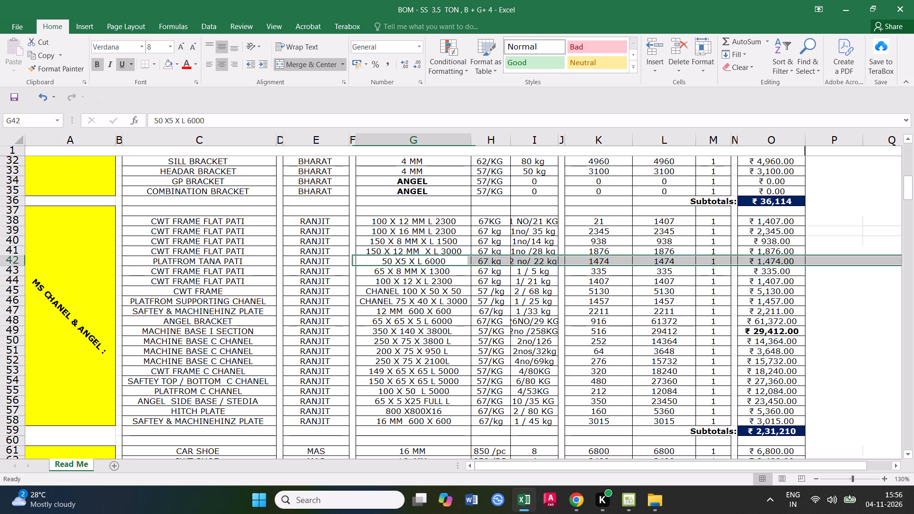
click(524, 260)
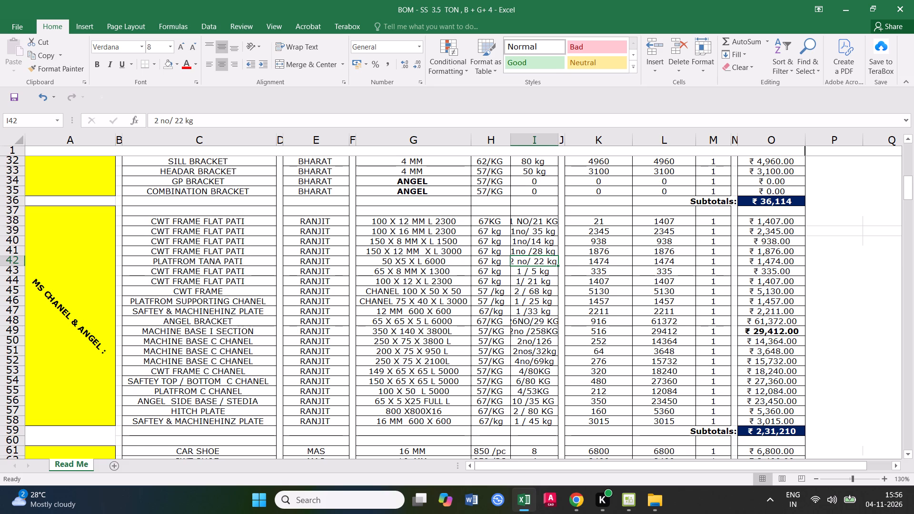
click(11, 260)
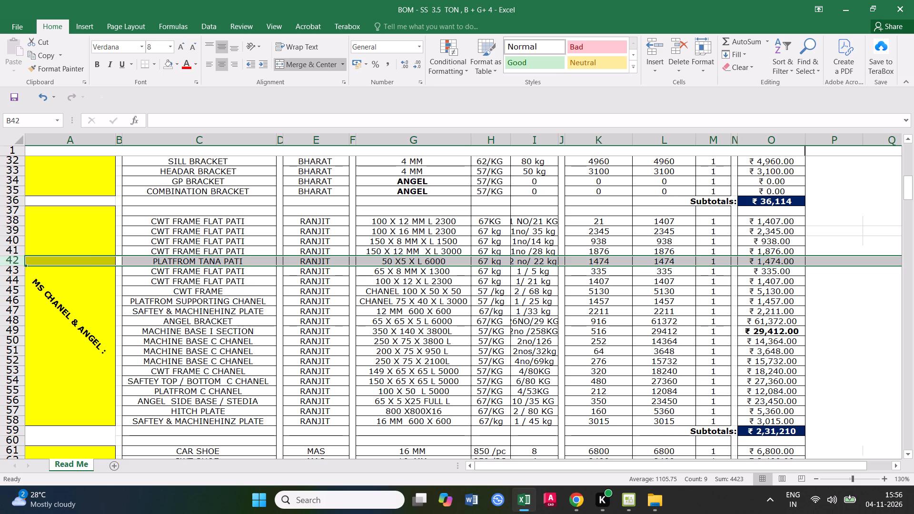
Extend the MS CHANEL & ANGEL subtotal formula in O59 to sum O38:O58 and recheck its range.
click(771, 221)
click(773, 231)
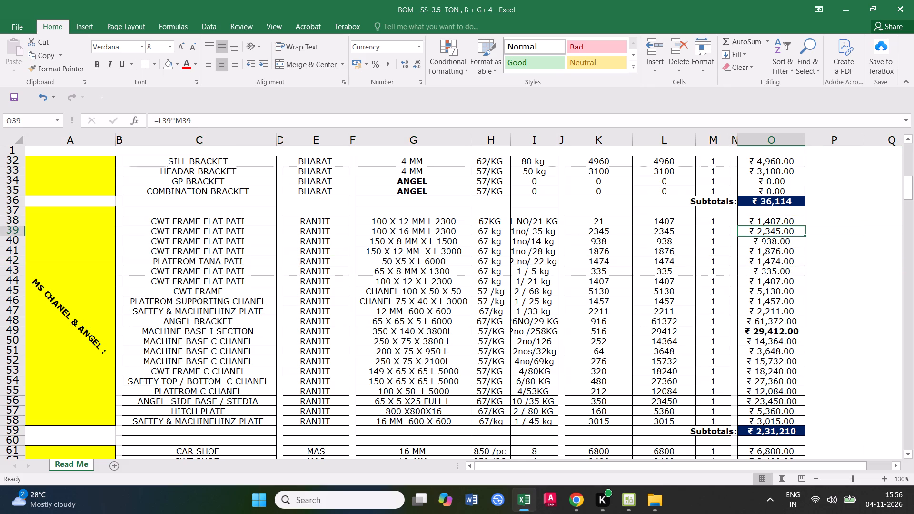
click(779, 435)
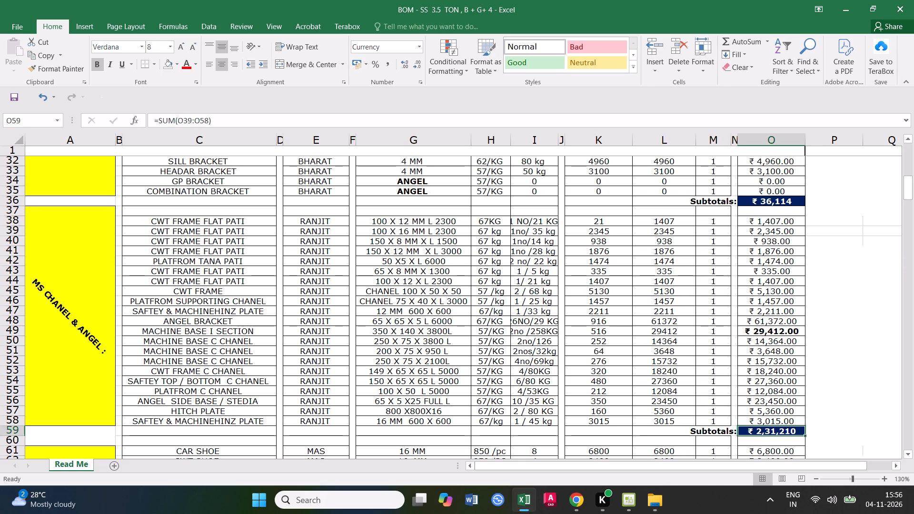
click(227, 119)
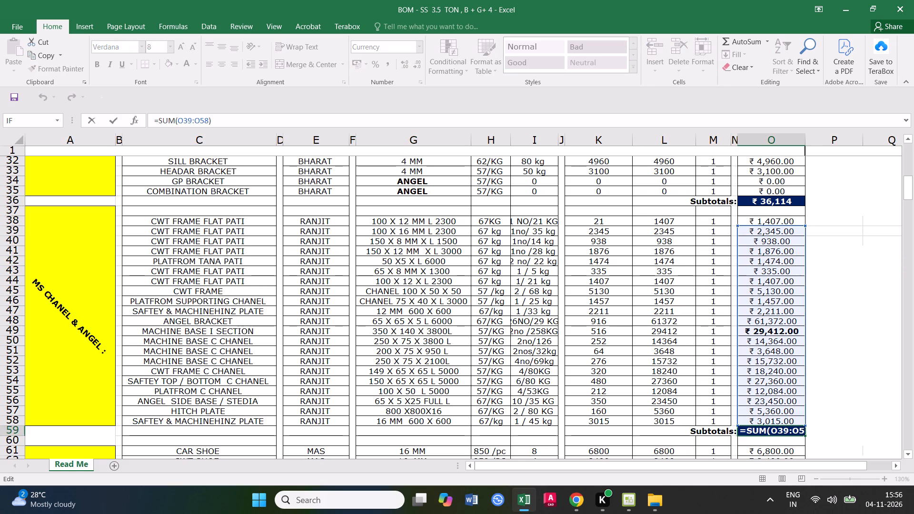
drag(805, 226, 805, 217)
click(631, 351)
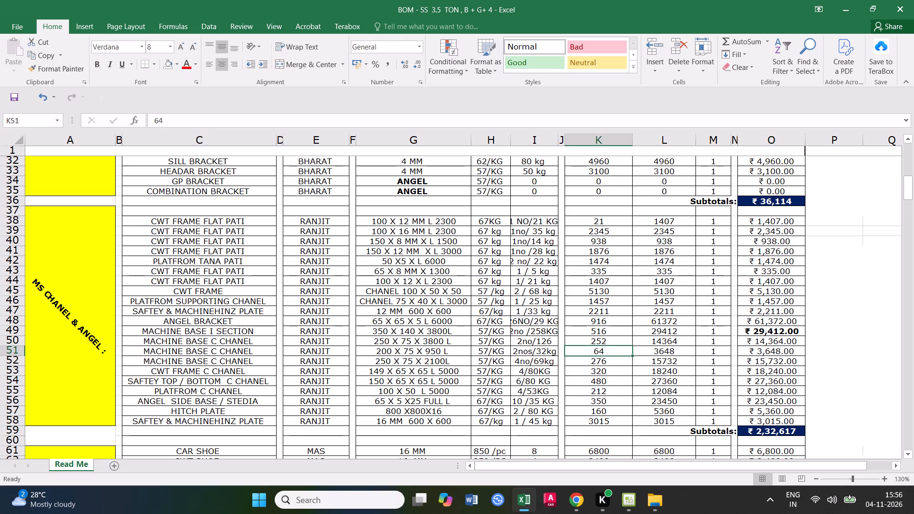
click(770, 430)
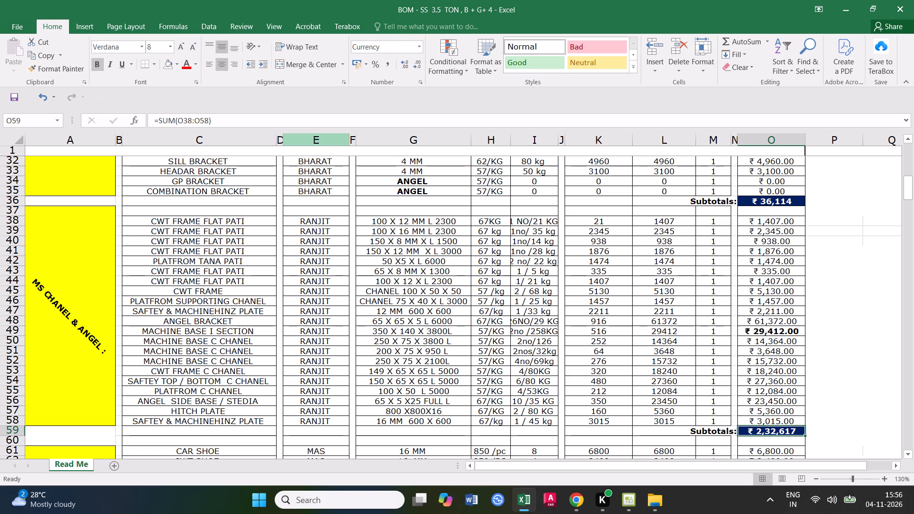
click(237, 121)
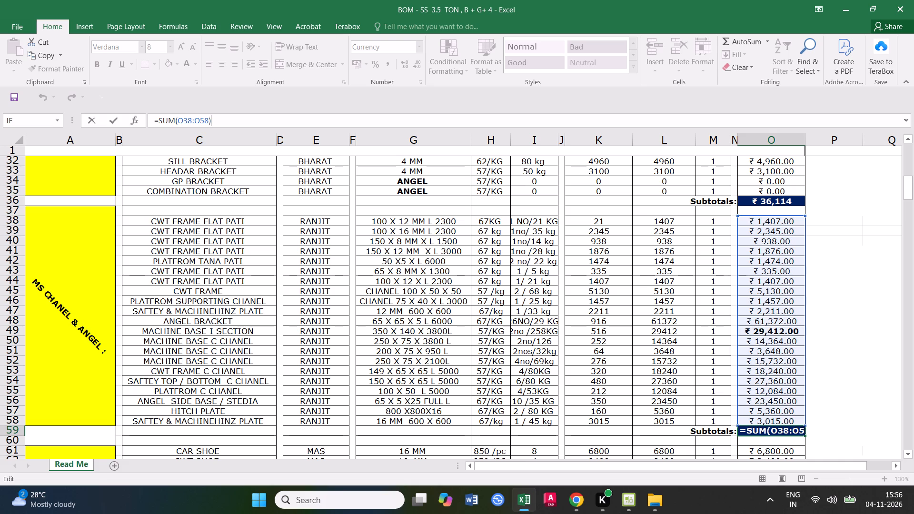
click(203, 322)
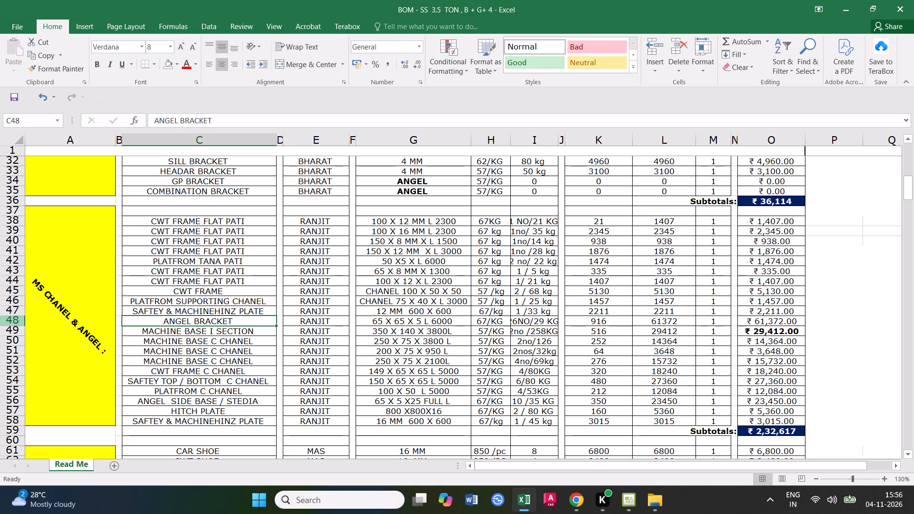
In Calculator, add the row 38 to 47 amounts: 1407, 2345, 938, 1876, 1474, 335, 1407, 5130, 1457 and 2211.
click(17, 319)
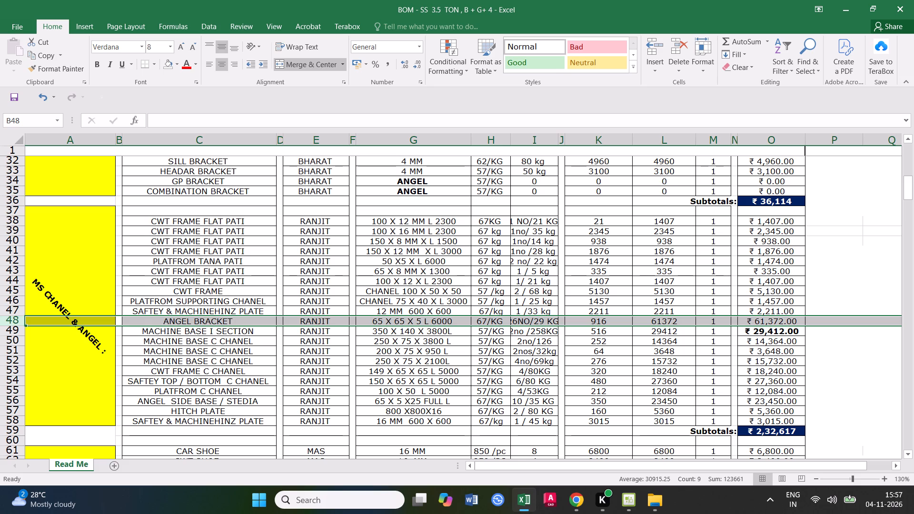
drag(679, 77, 415, 61)
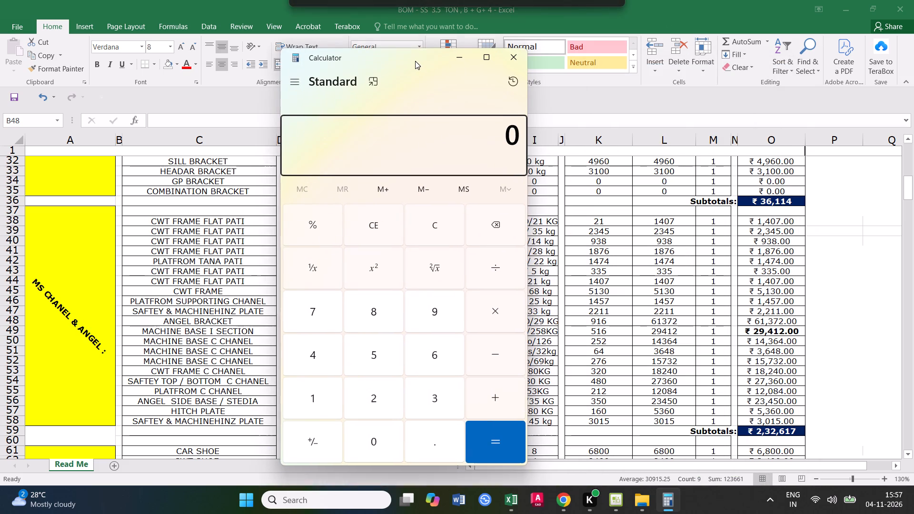
drag(415, 61, 415, 61)
text(1407+2)
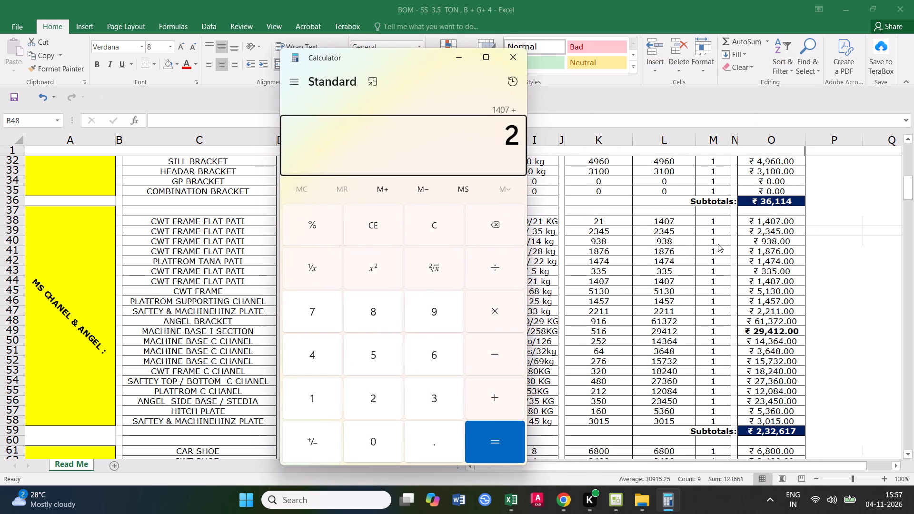
text(345)
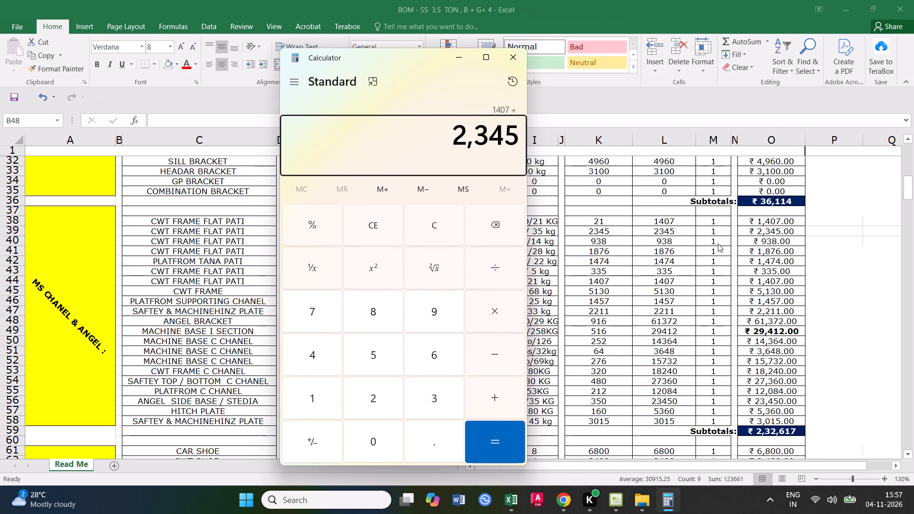
text(+938)
text(+1876)
key(plus)
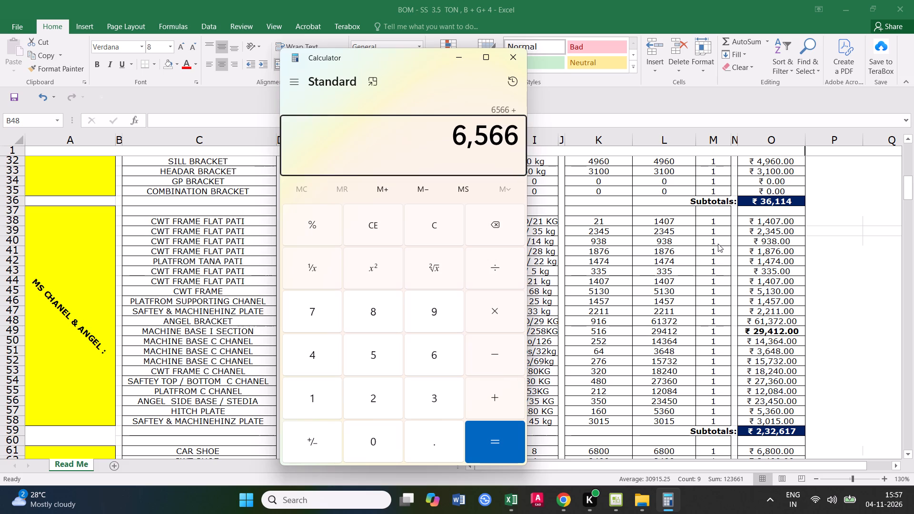
text(1474)
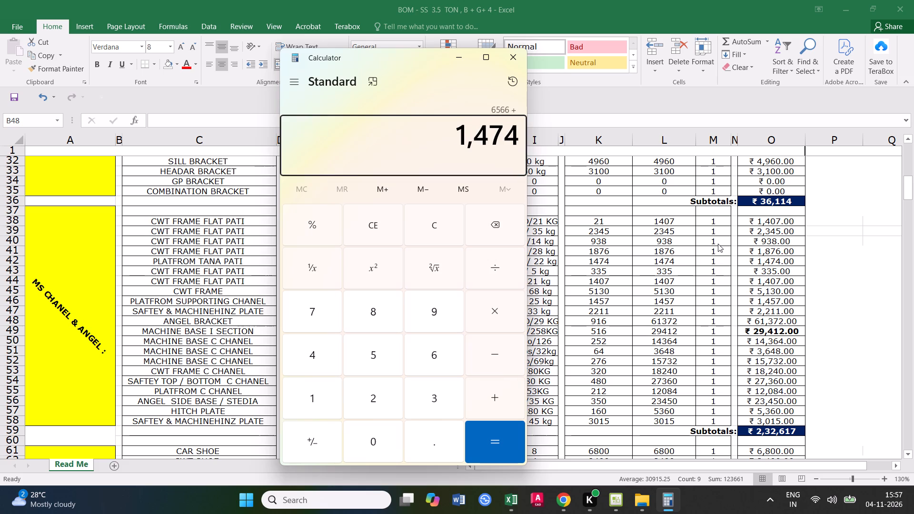
key(plus)
text(335+1407)
text(+51)
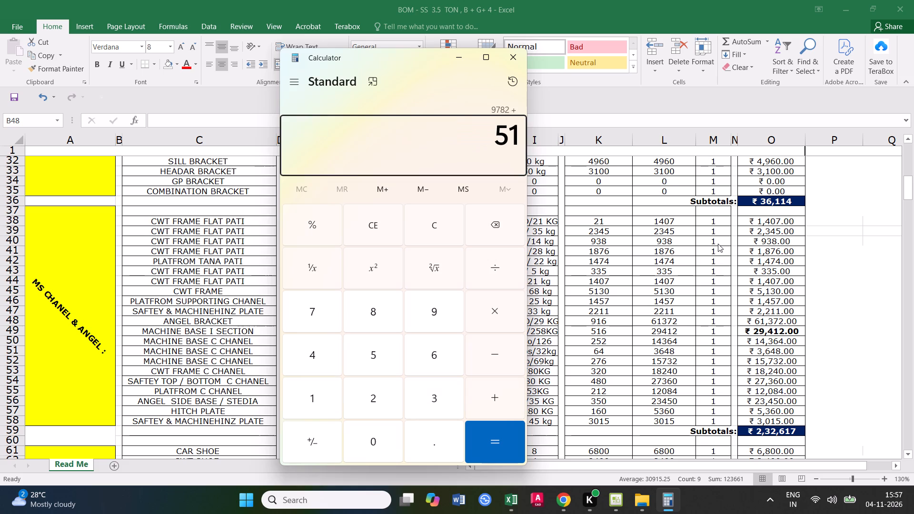
text(30+)
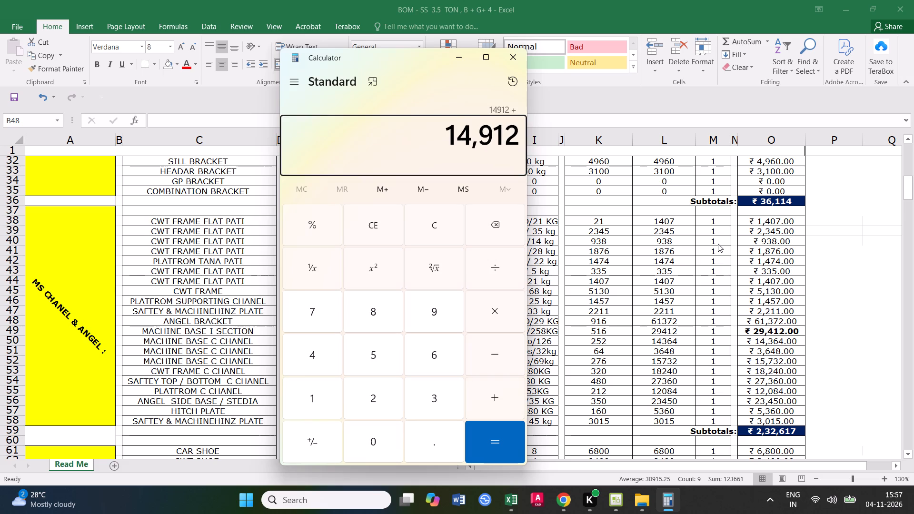
text(1457)
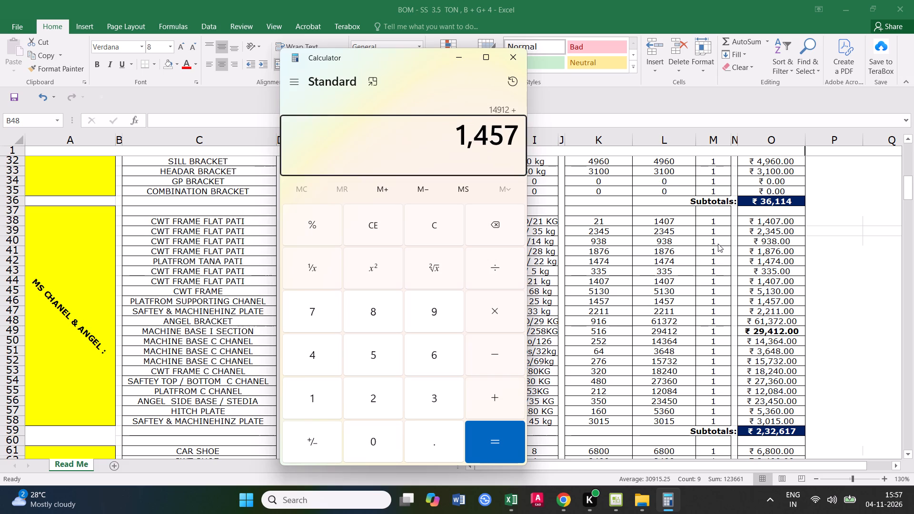
key(plus)
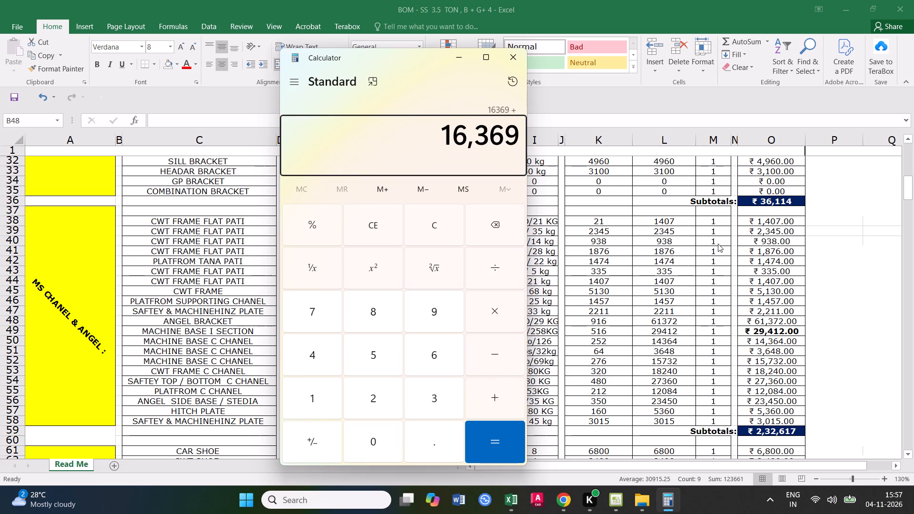
text(2211)
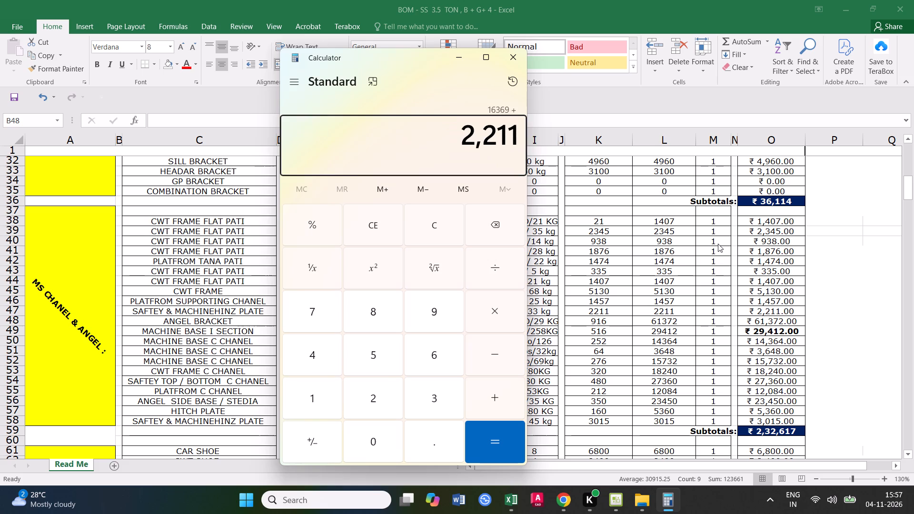
key(plus)
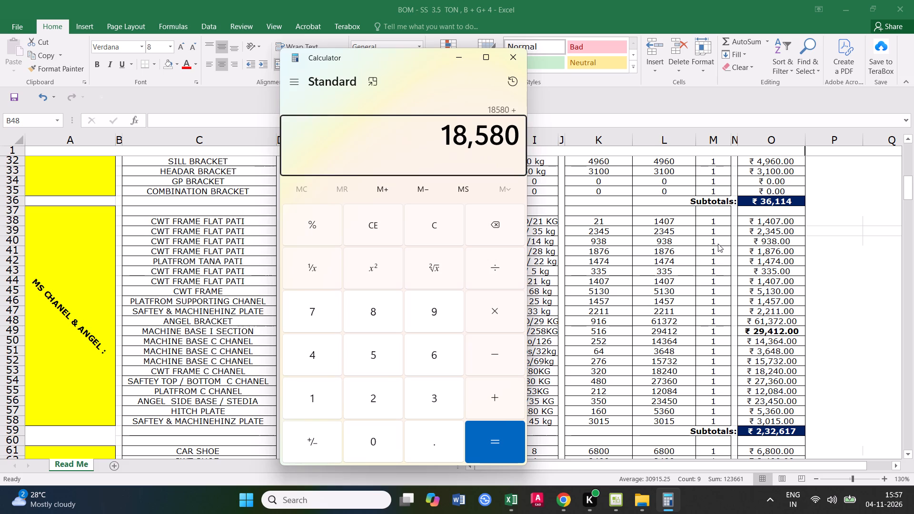
Continue the running Calculator sum for the rows from ANGEL BRACKET down to row 52, adding 61372, 29412, 3648 and 15772.
text(61)
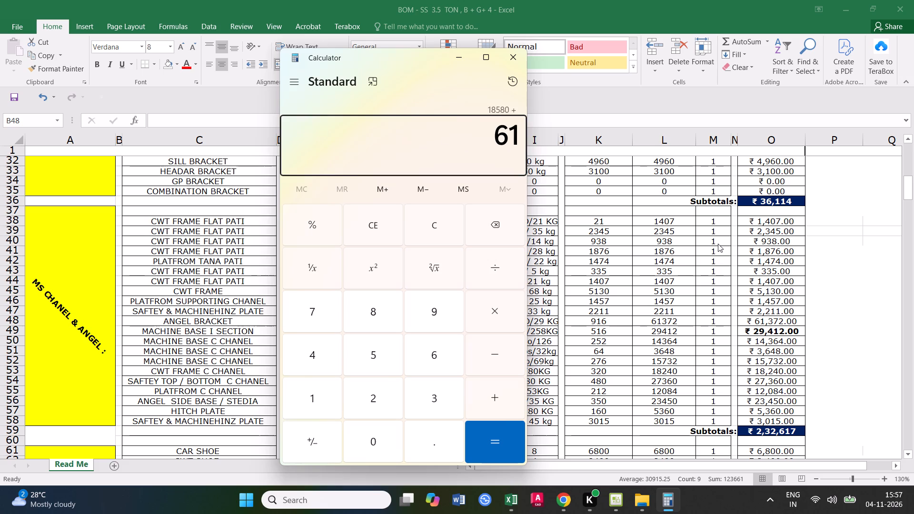
text(372)
key(plus)
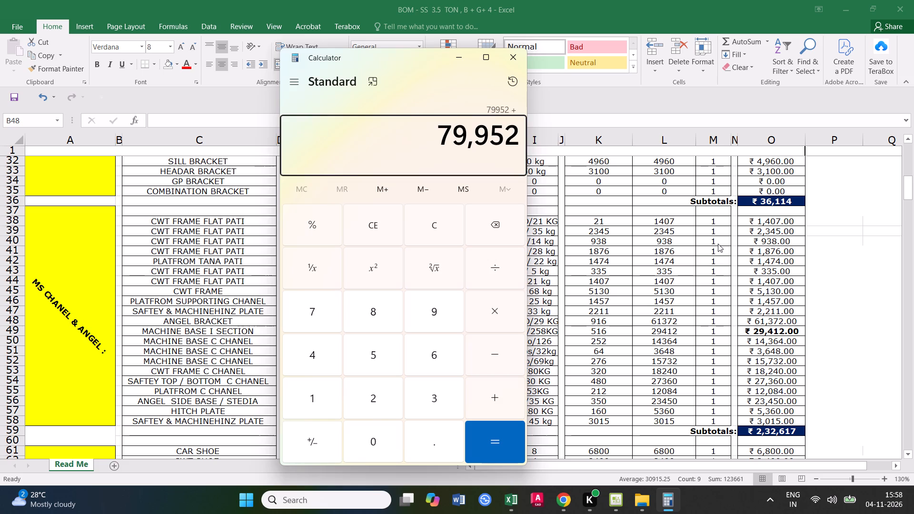
text(29)
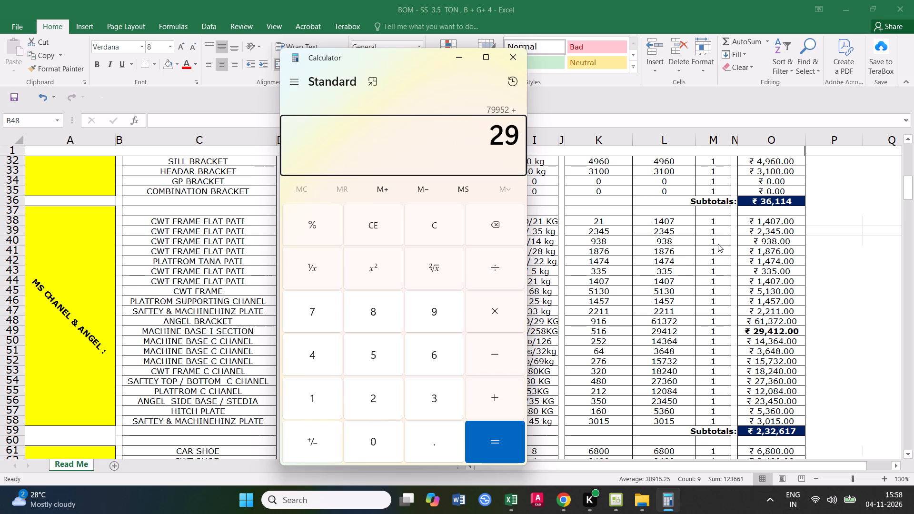
text(412+)
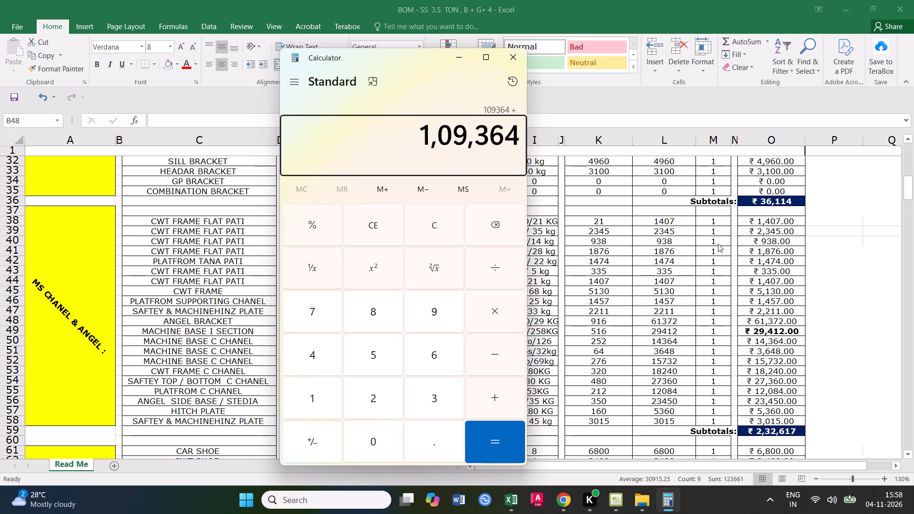
text(3648+)
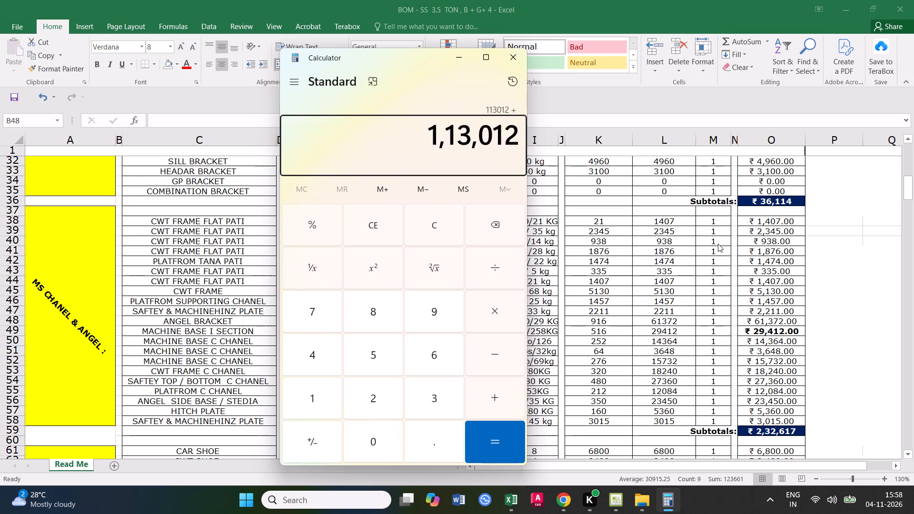
text(1578)
key(BackSpace)
text(72)
key(plus)
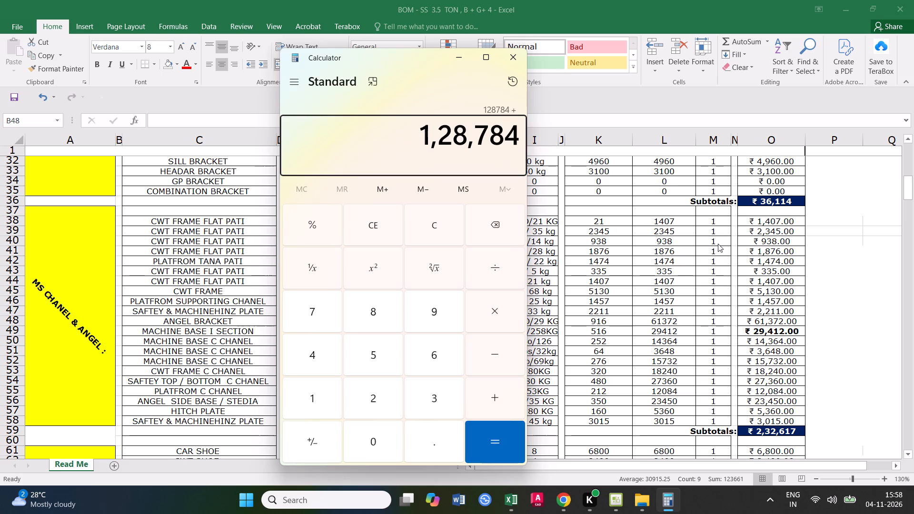
Complete the sum for rows 53 to 58 by adding 18240, 27360, 1284, 23450, 5360 and 3015, and close Calculator.
text(18240)
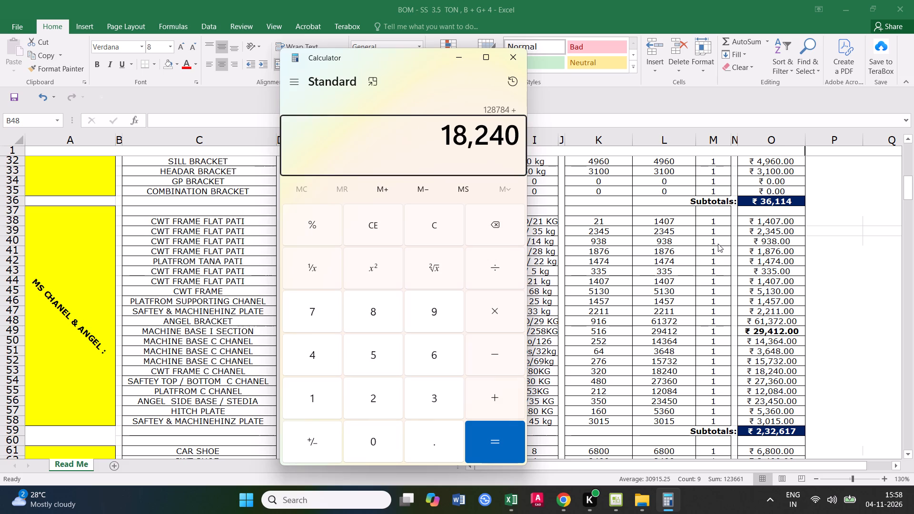
key(plus)
text(273)
text(60)
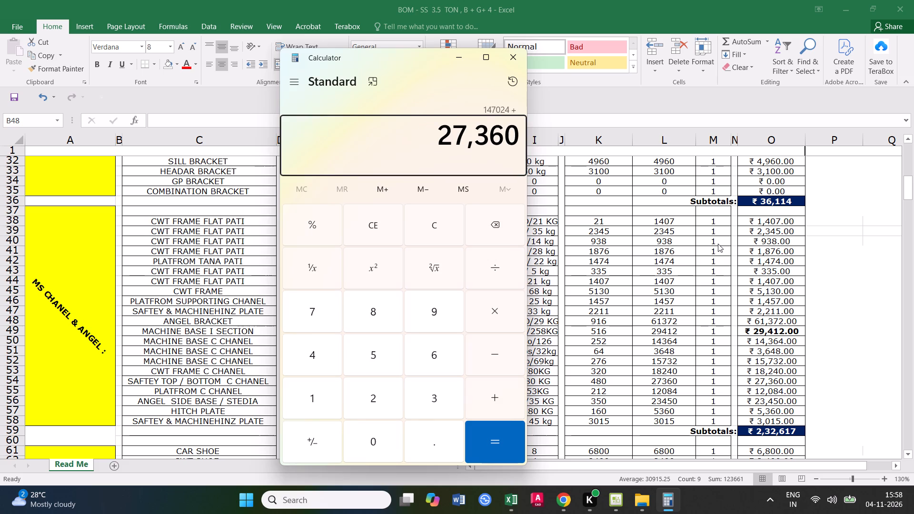
text(+1284)
key(plus)
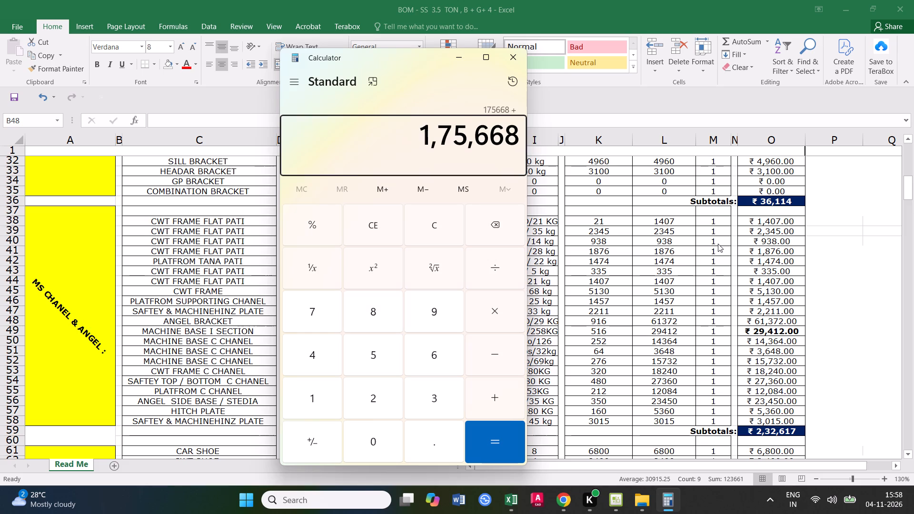
text(23450)
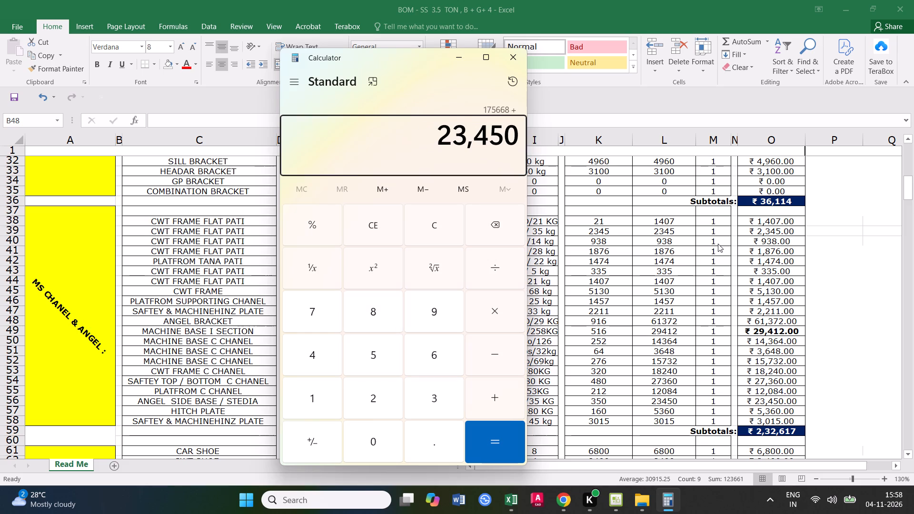
key(plus)
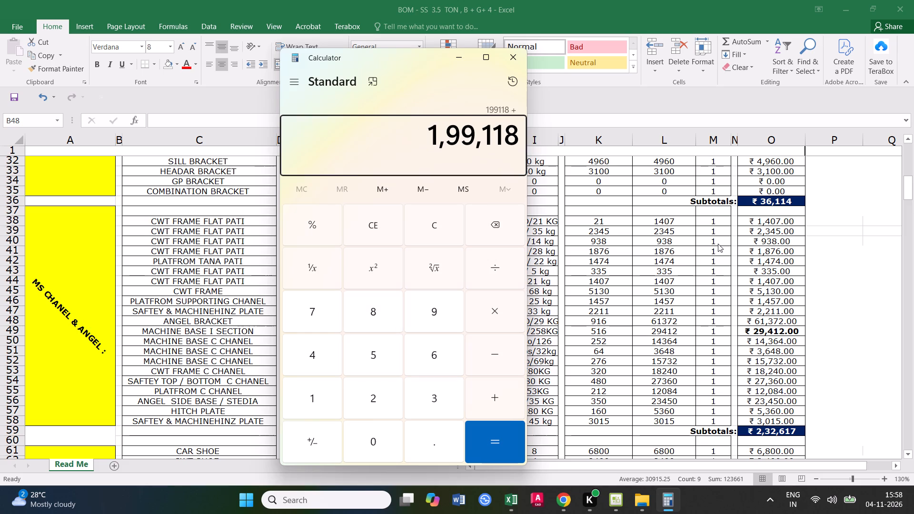
text(5360)
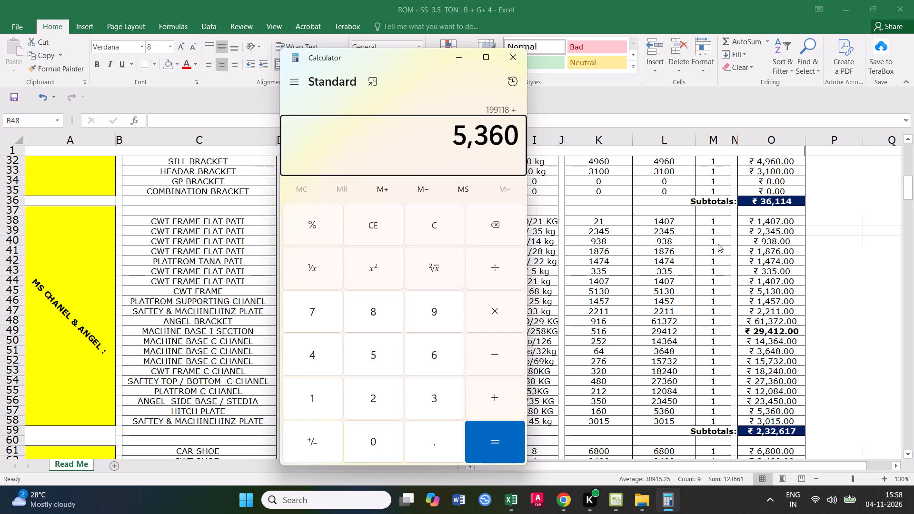
key(plus)
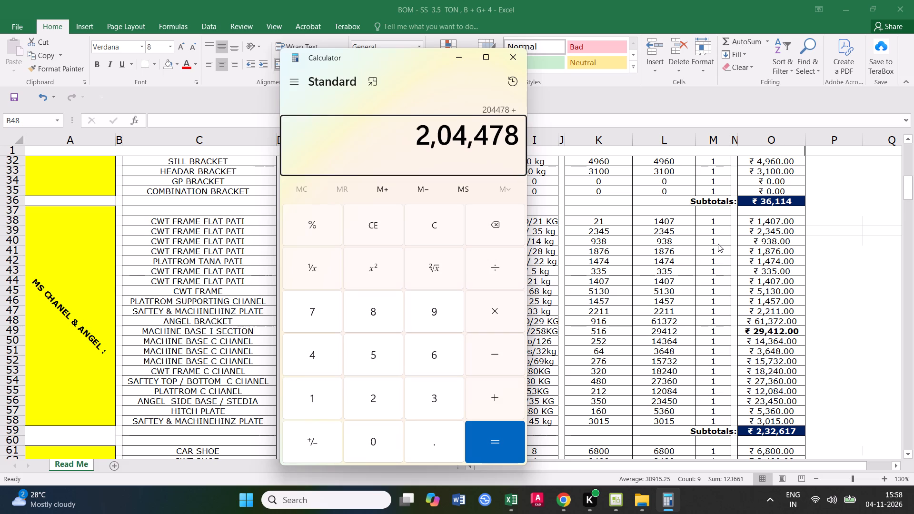
text(3015)
key(Return)
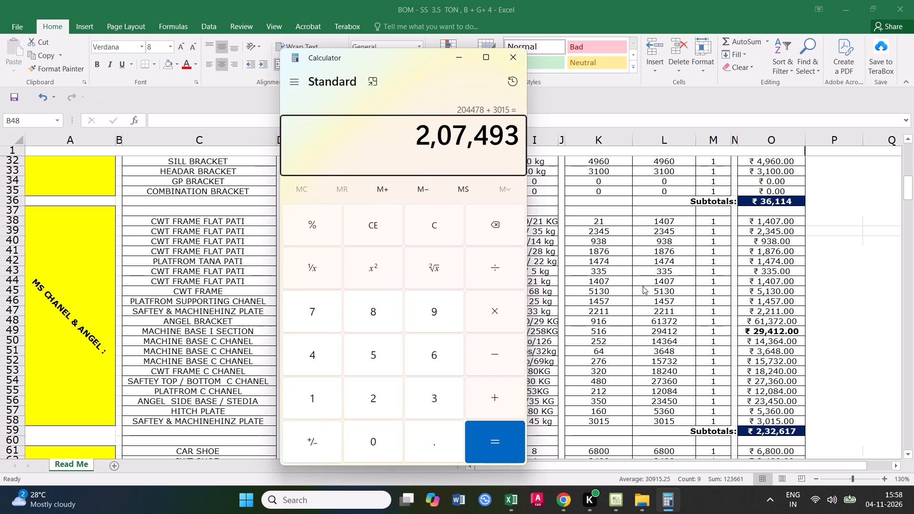
click(510, 53)
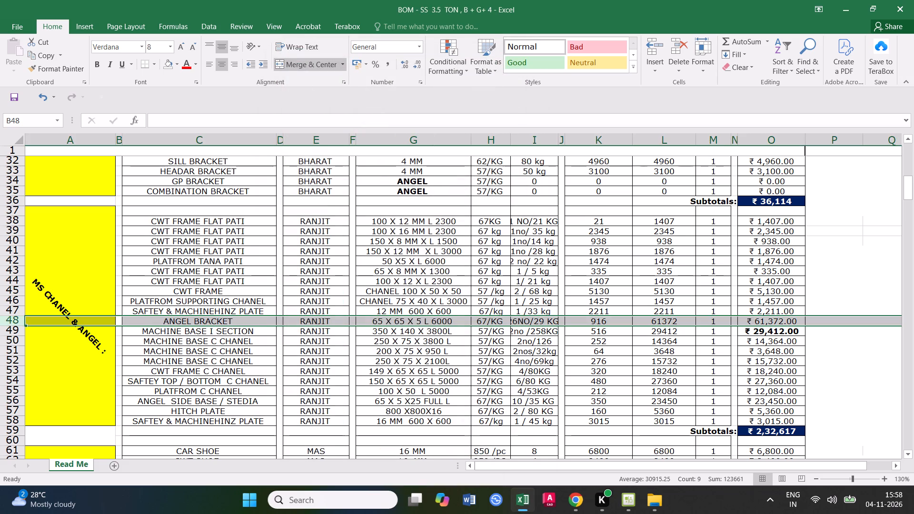
Inspect the range summed by the MS CHANEL & ANGEL subtotal formula in O59 against the section's rows.
click(771, 433)
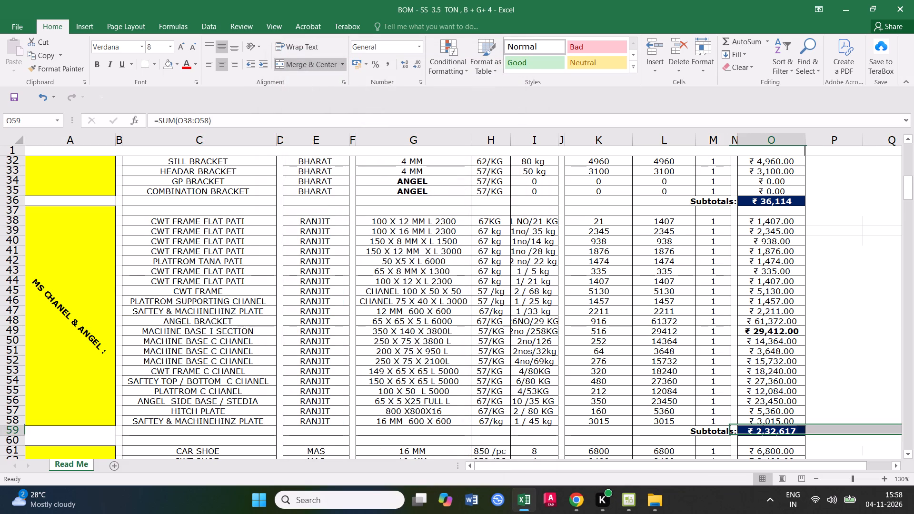
click(216, 119)
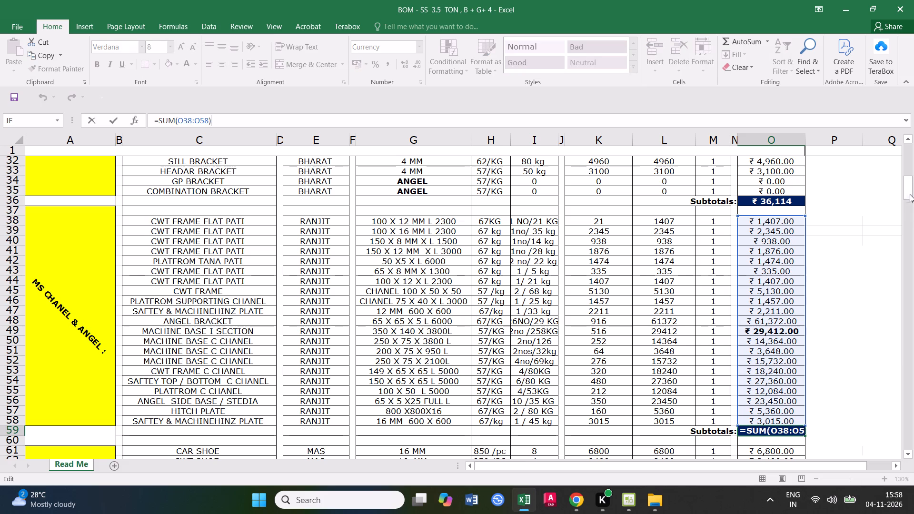
drag(909, 190, 913, 188)
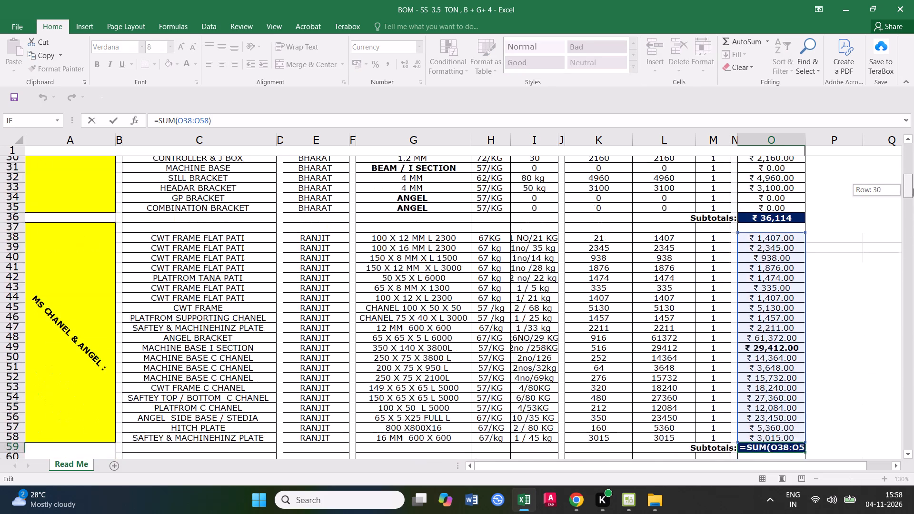
drag(913, 188, 913, 200)
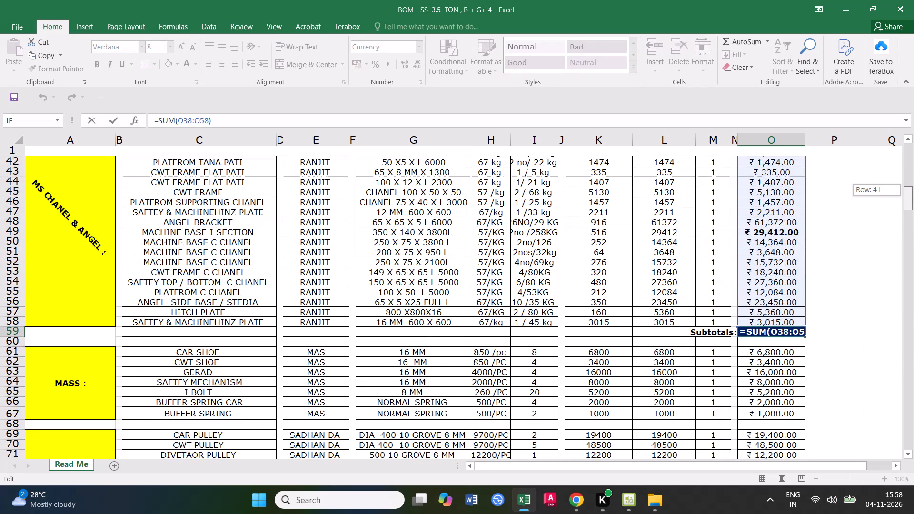
drag(913, 200, 913, 193)
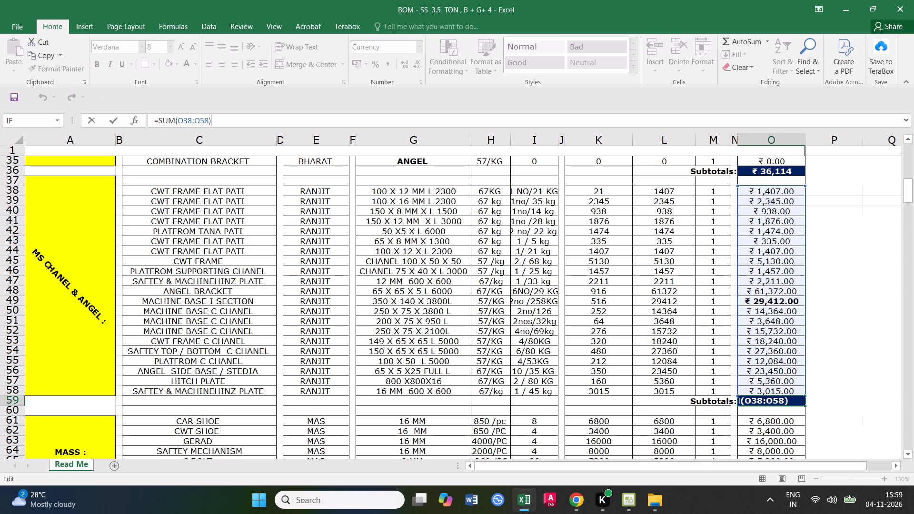
click(675, 422)
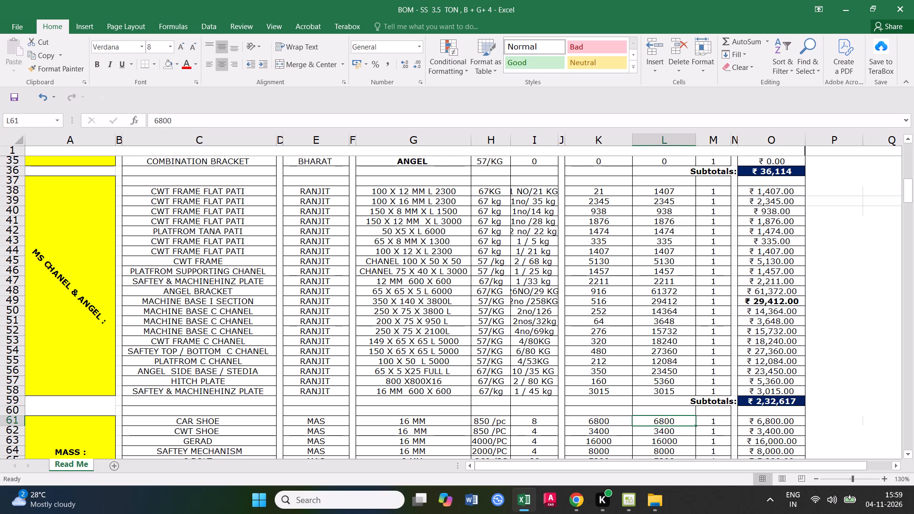
Check the amount formulas one by one in O38 through O54 of the MS CHANEL & ANGEL section.
click(665, 364)
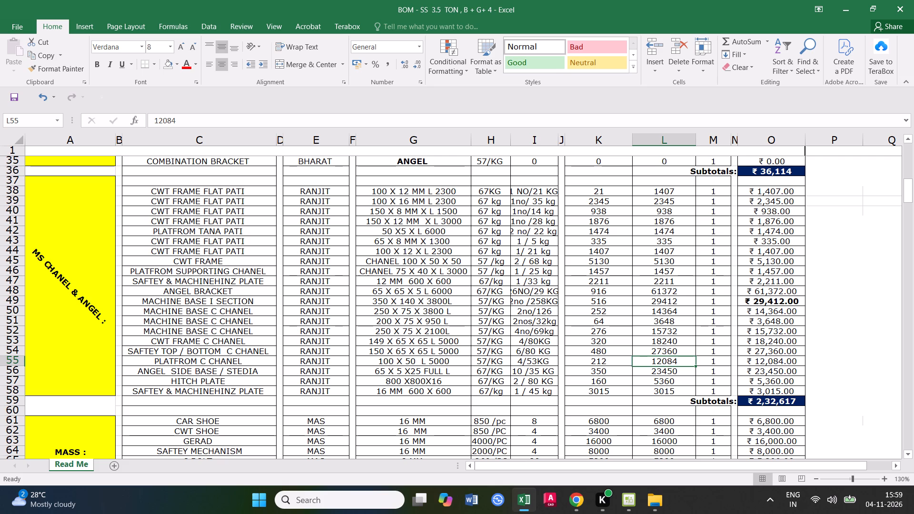
click(772, 192)
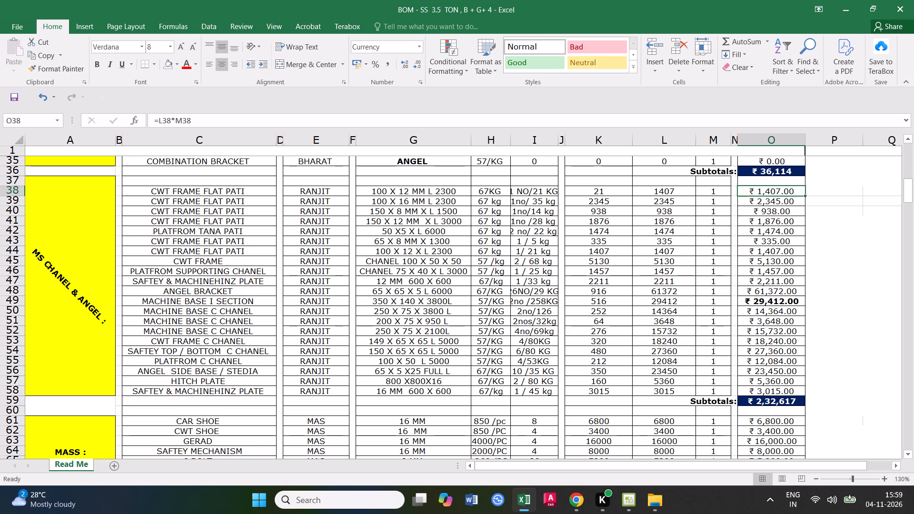
click(780, 202)
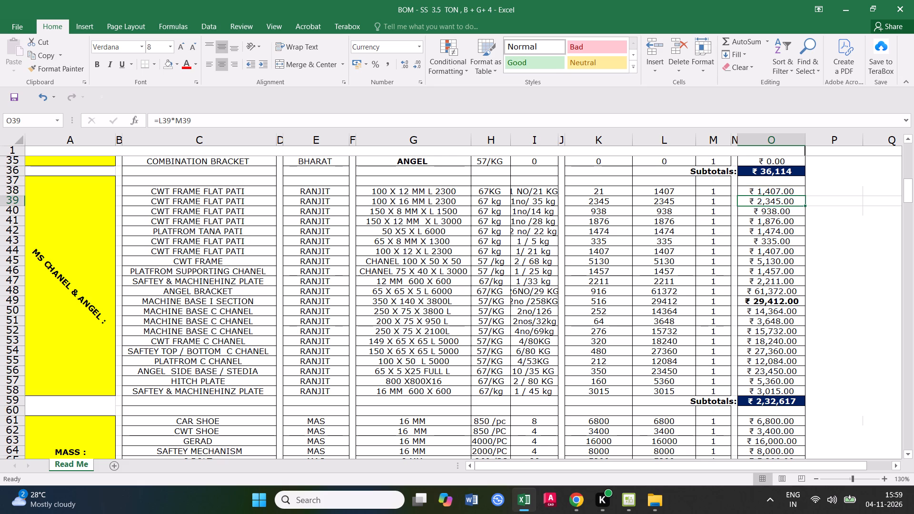
click(780, 211)
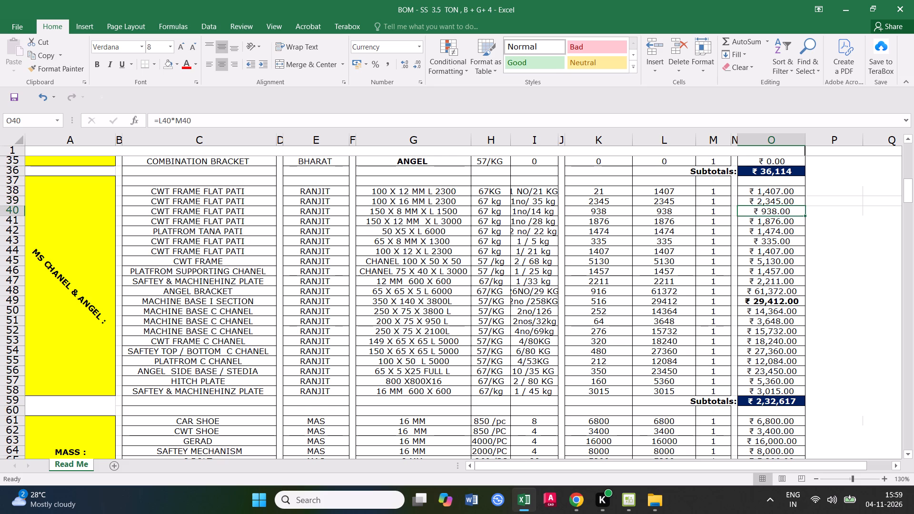
click(780, 222)
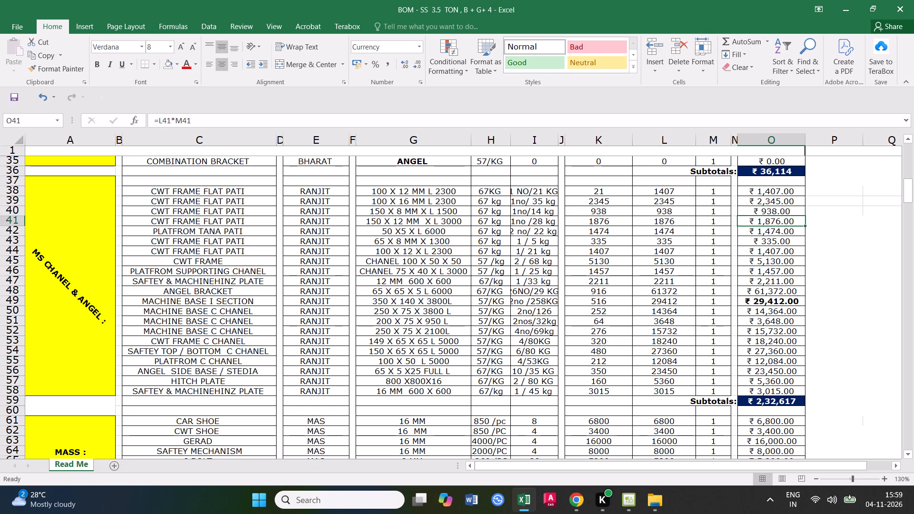
click(782, 233)
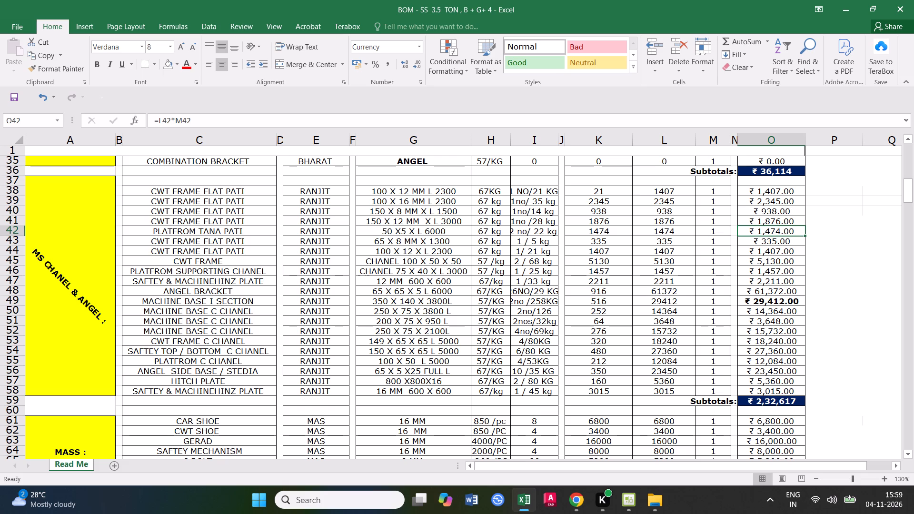
click(775, 242)
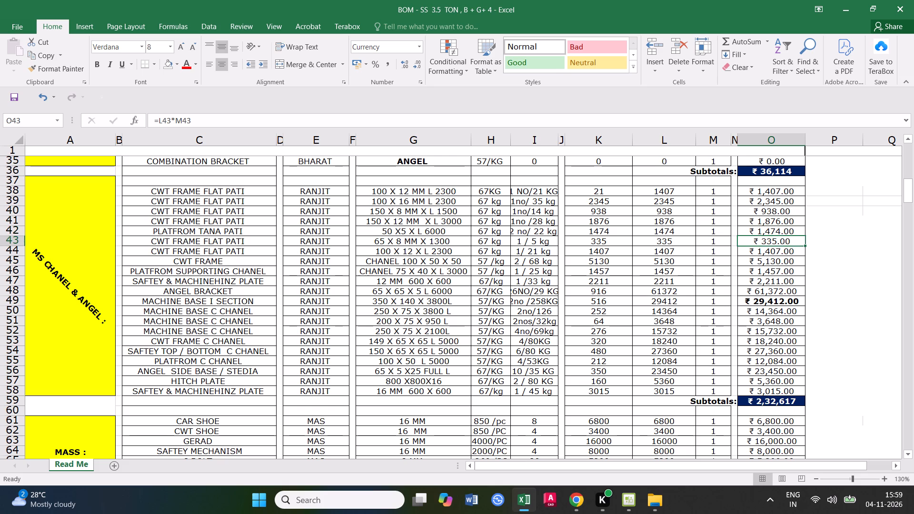
click(774, 253)
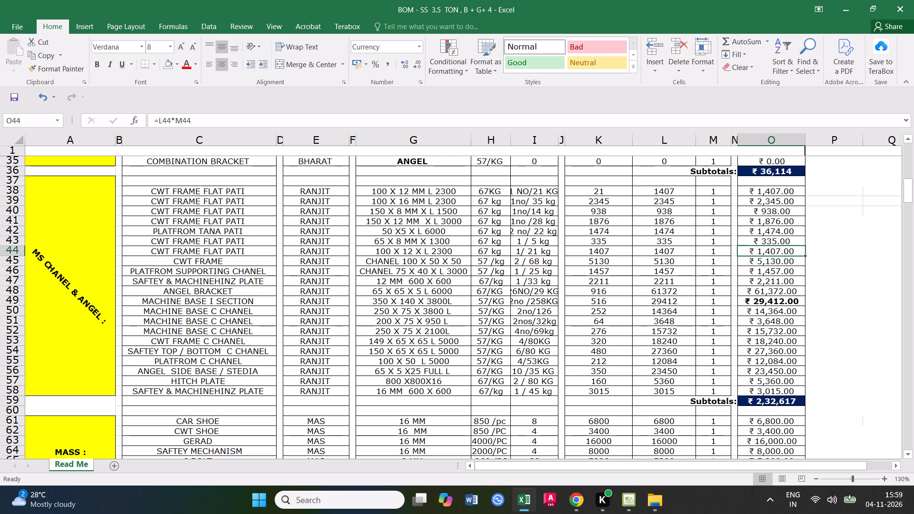
click(779, 261)
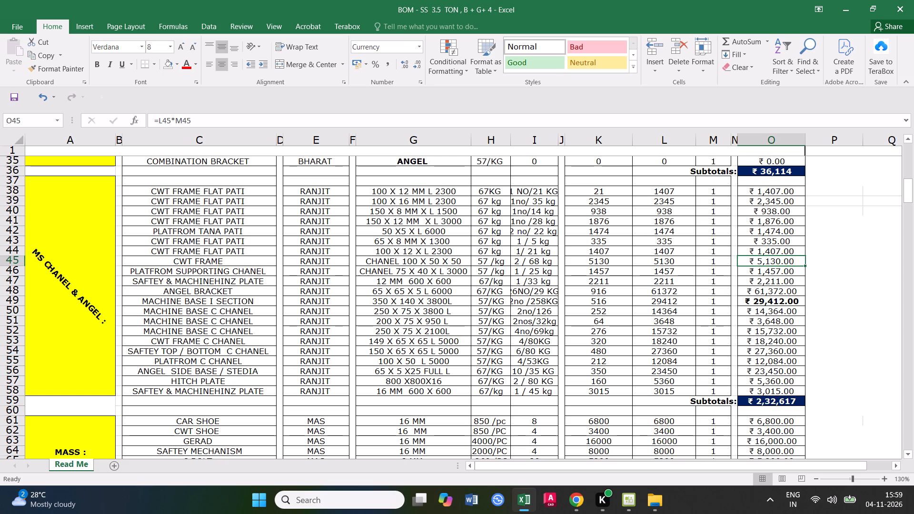
click(776, 274)
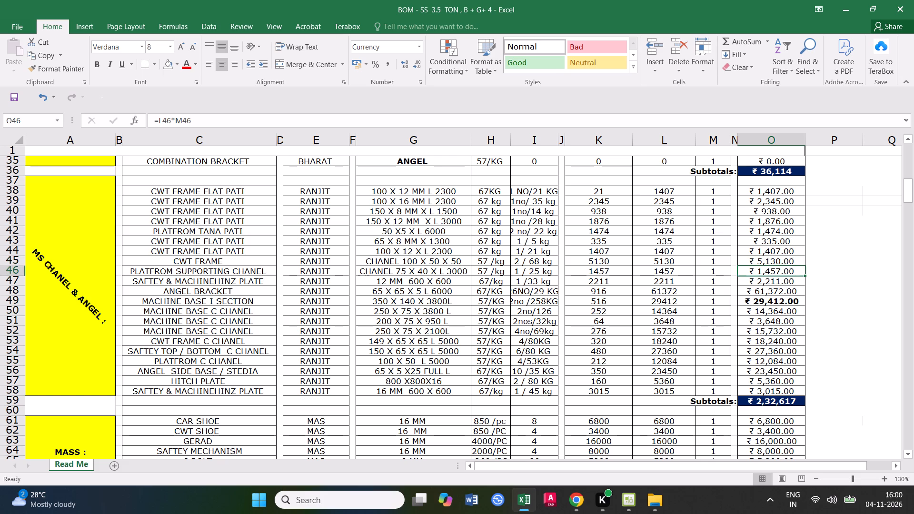
click(776, 284)
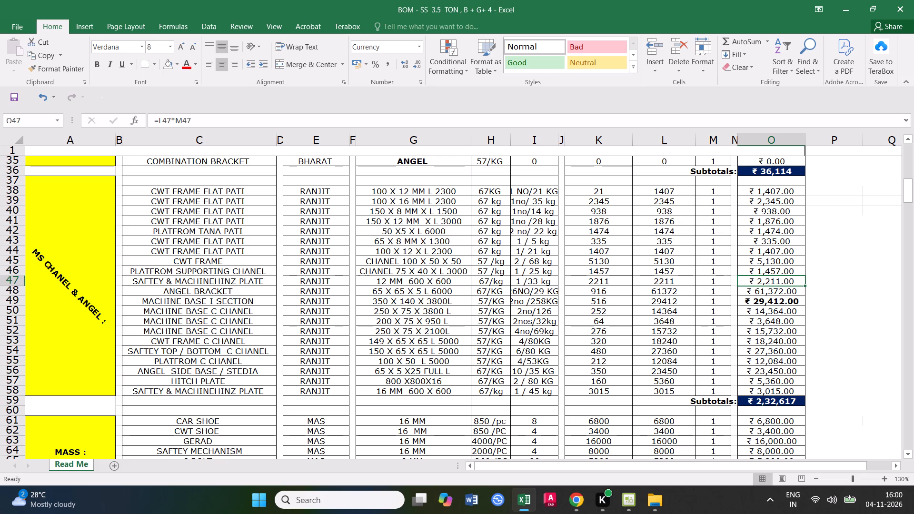
click(777, 293)
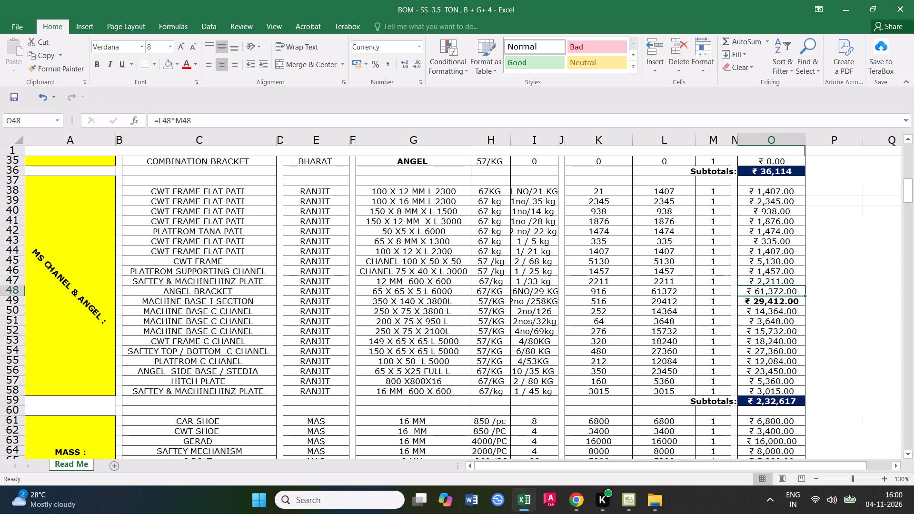
click(773, 303)
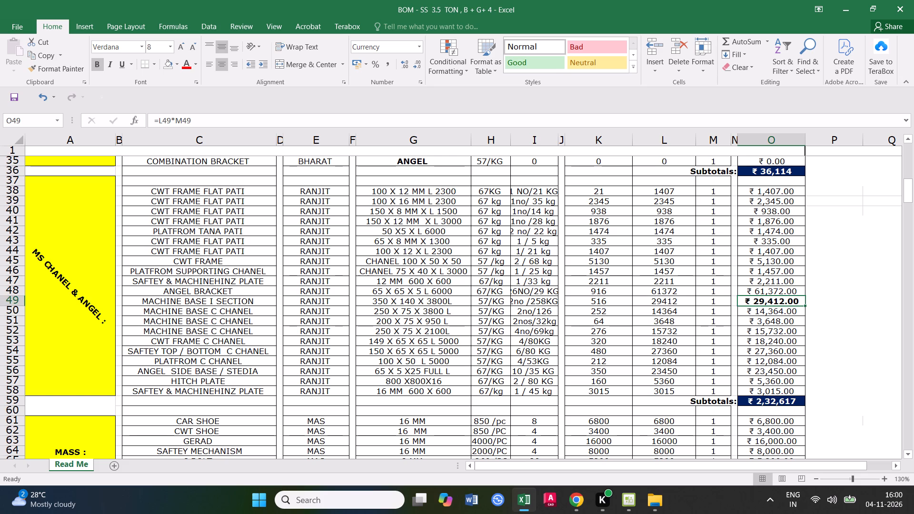
click(779, 312)
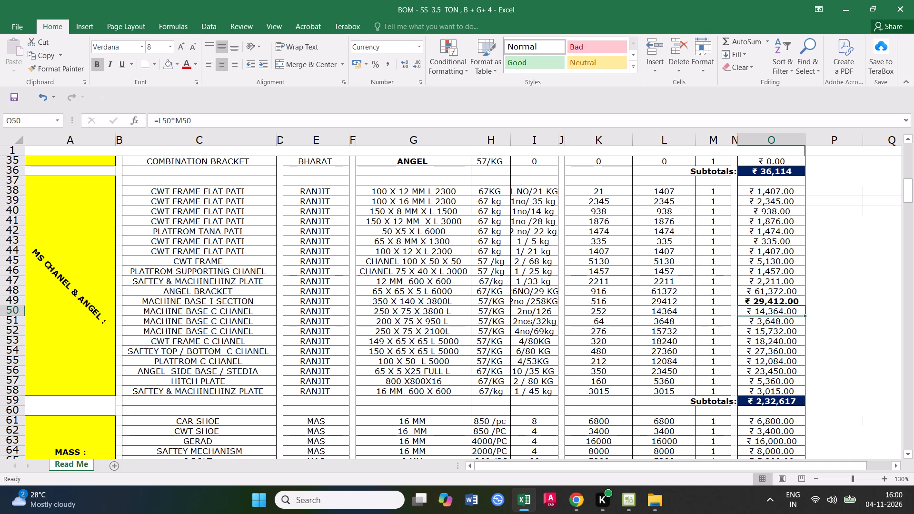
click(777, 321)
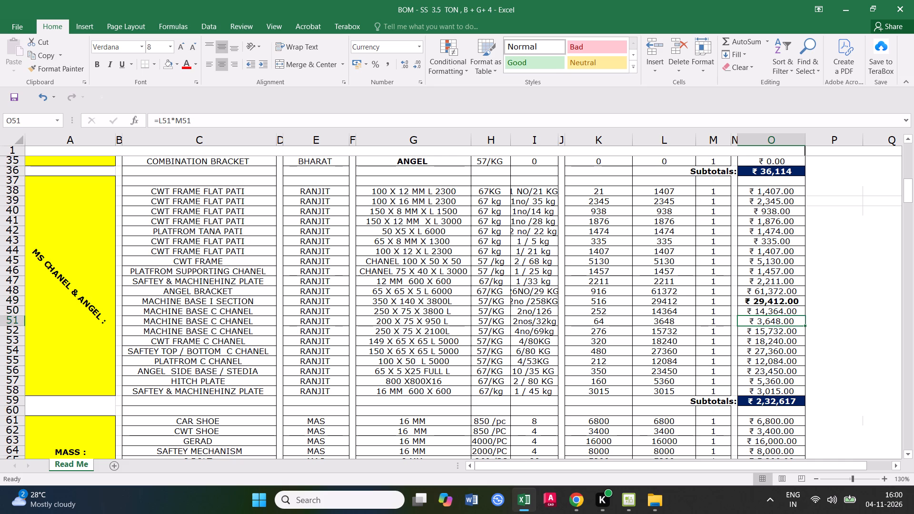
click(778, 333)
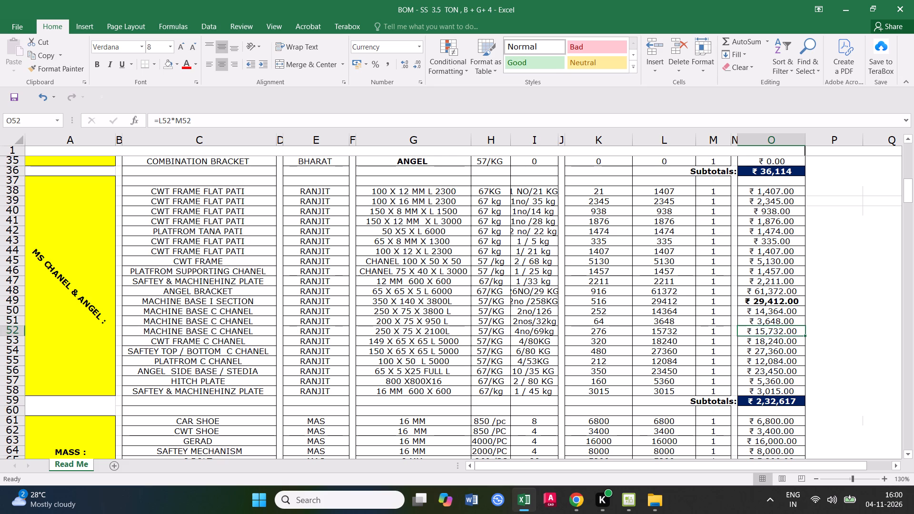
click(774, 342)
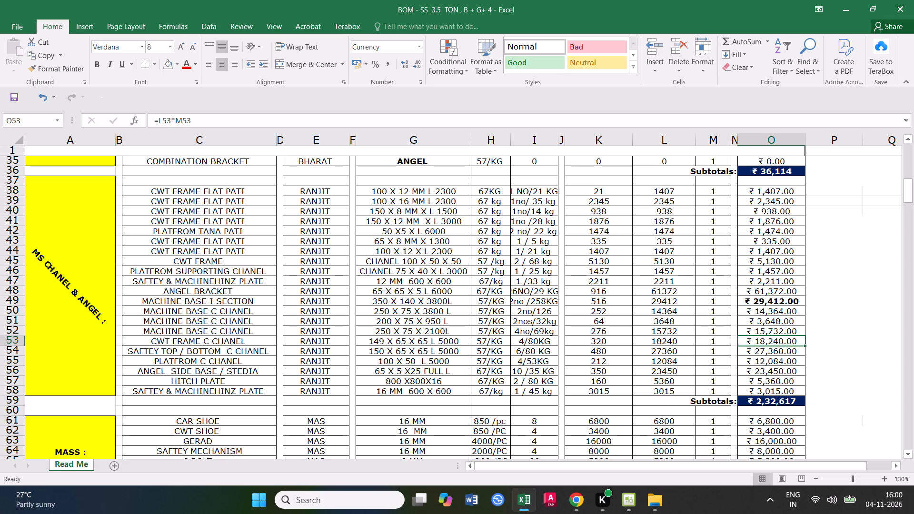
click(779, 354)
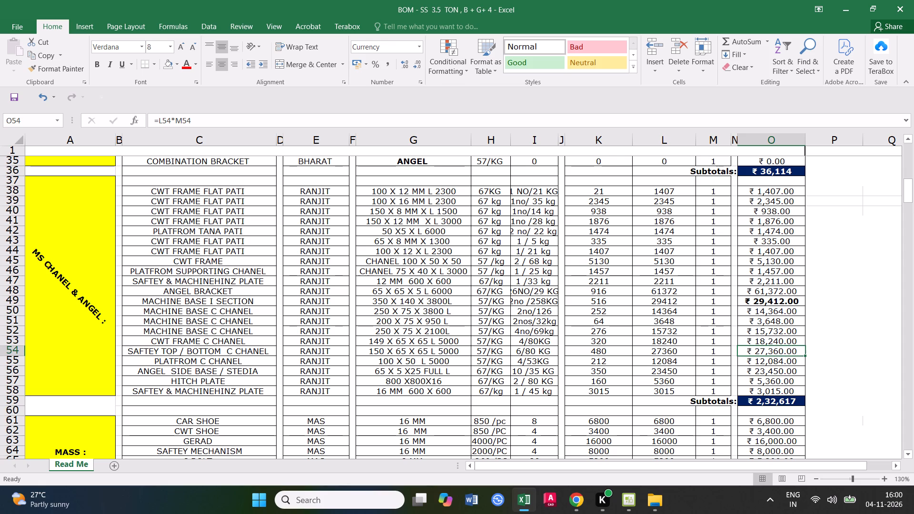
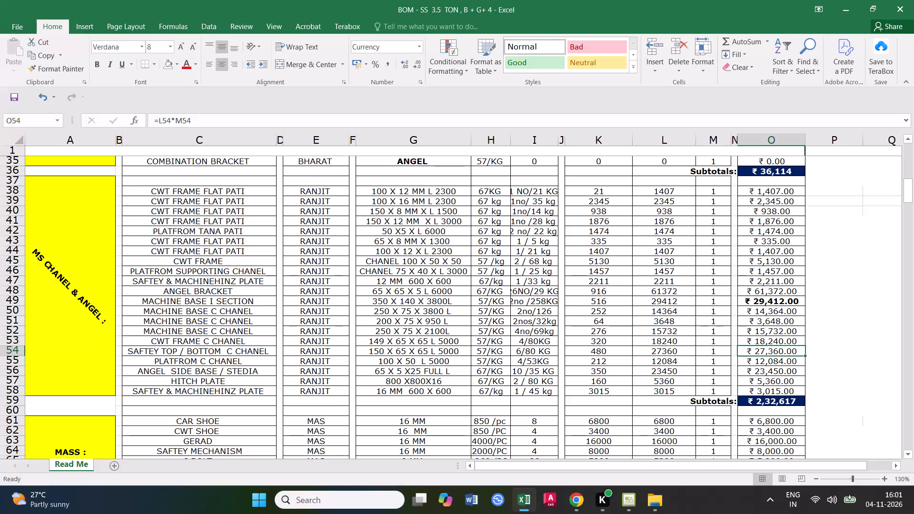
Check the amount formulas in O56 and O57 of the MS CHANEL & ANGEL section.
click(775, 375)
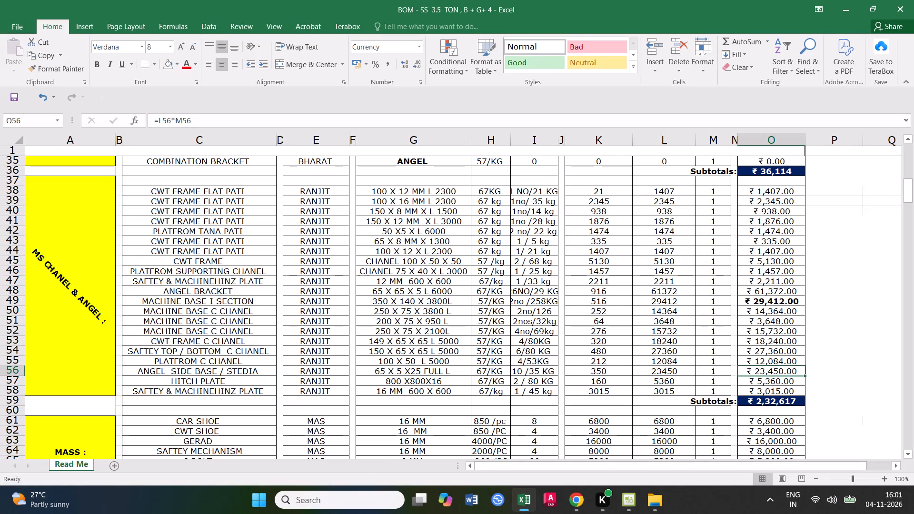
click(775, 382)
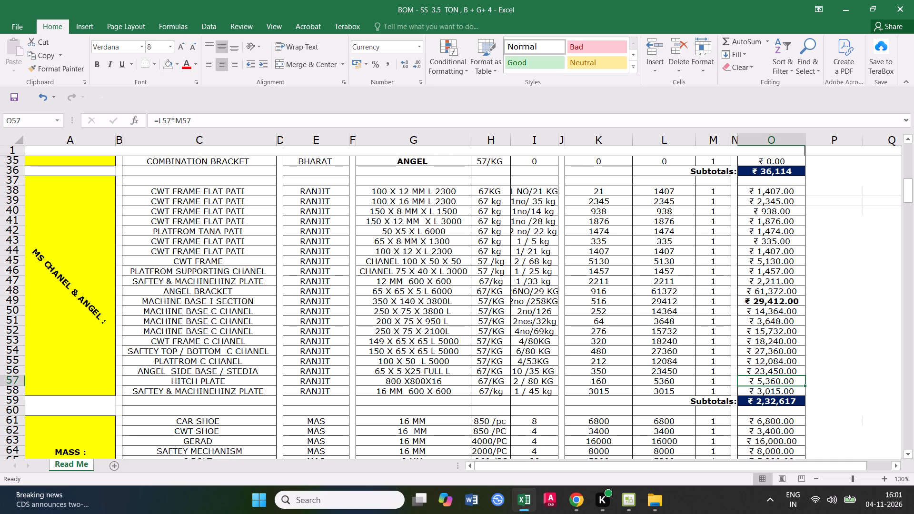
Compare the ANGEL SIDE BASE / STEDIA entries in row 56 with ANGEL BRACKET in row 48, and review rows 49 and 58.
click(774, 368)
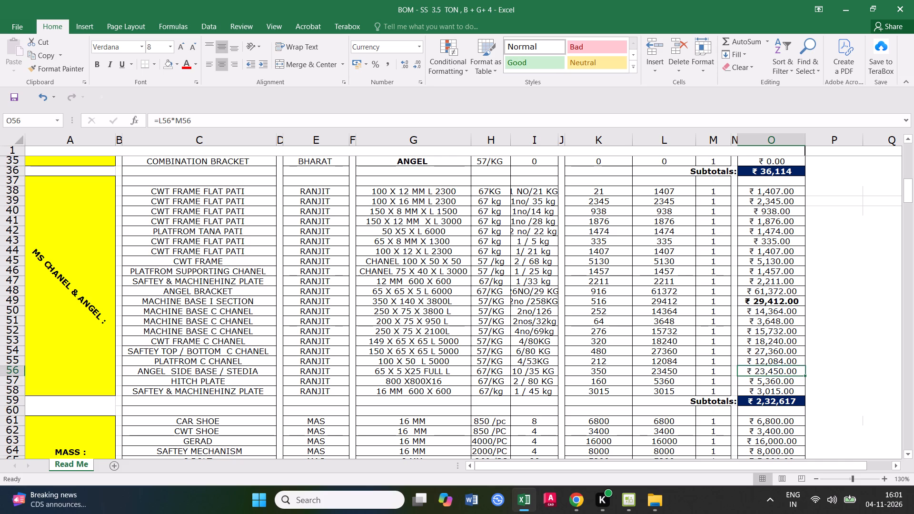
click(219, 372)
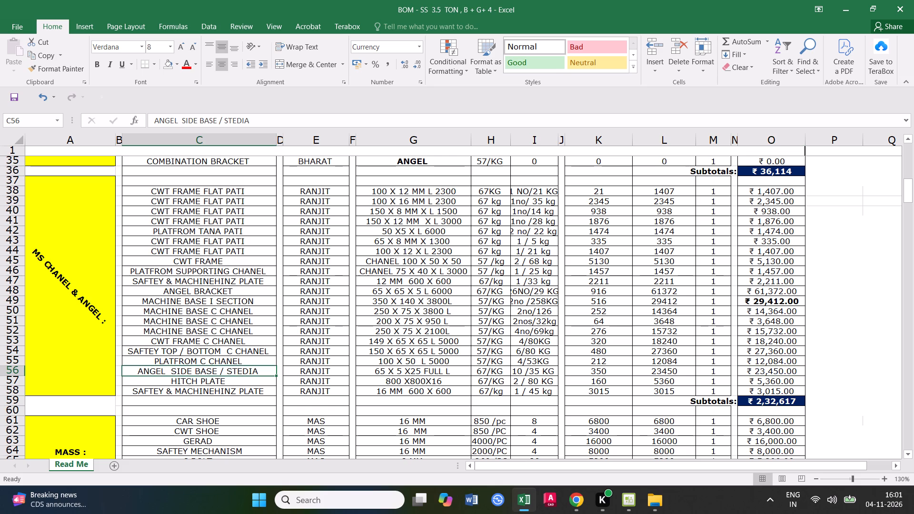
click(453, 372)
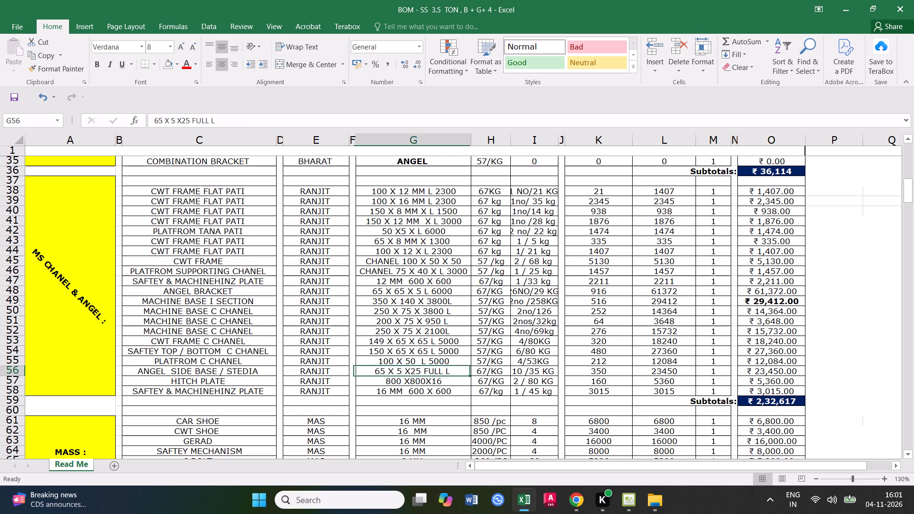
click(532, 371)
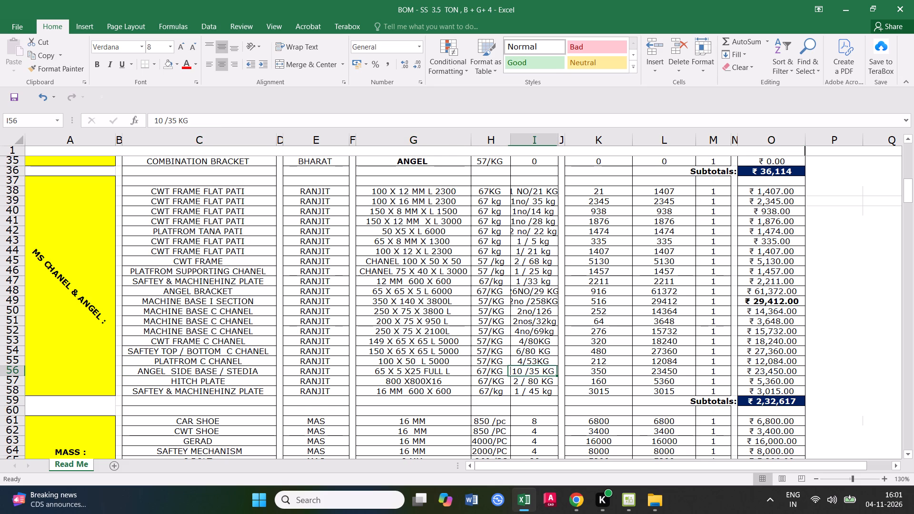
click(18, 370)
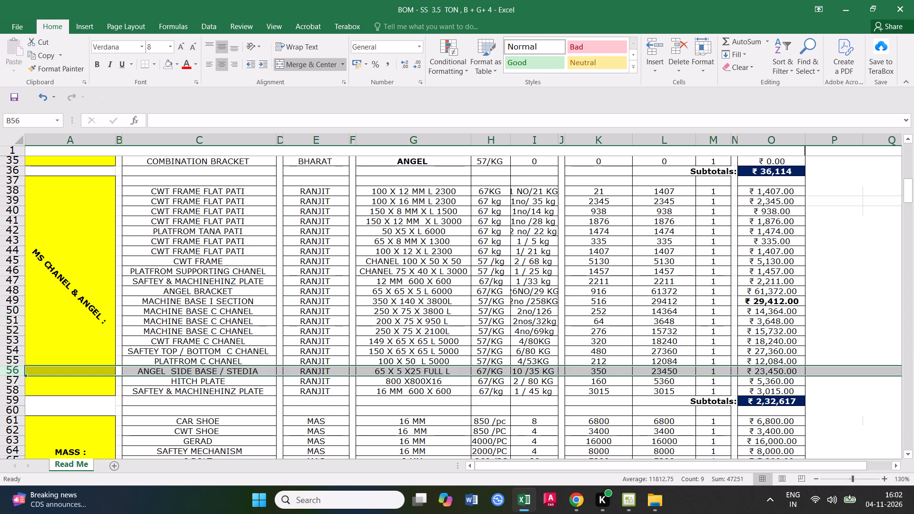
click(216, 292)
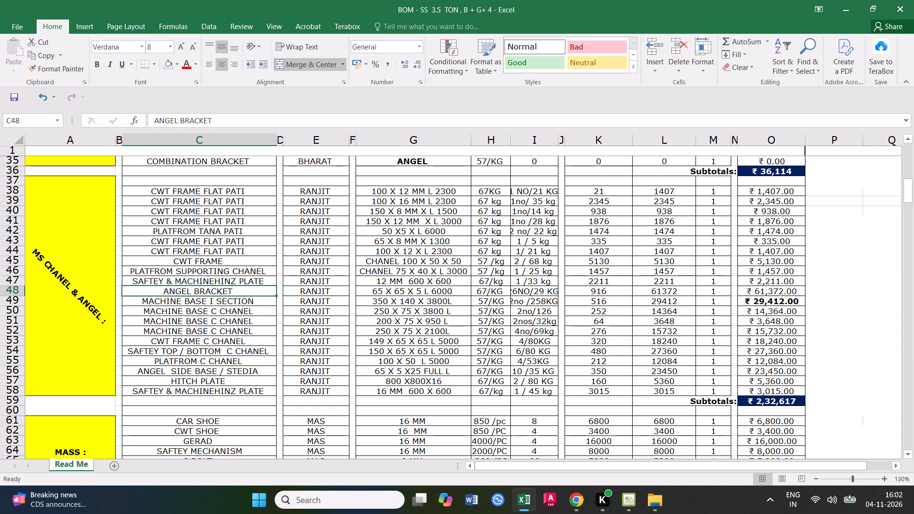
click(520, 291)
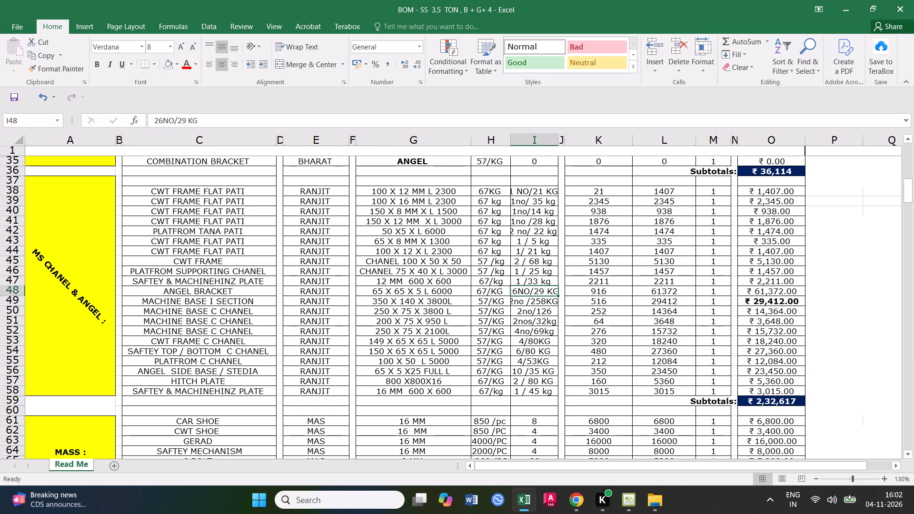
click(11, 292)
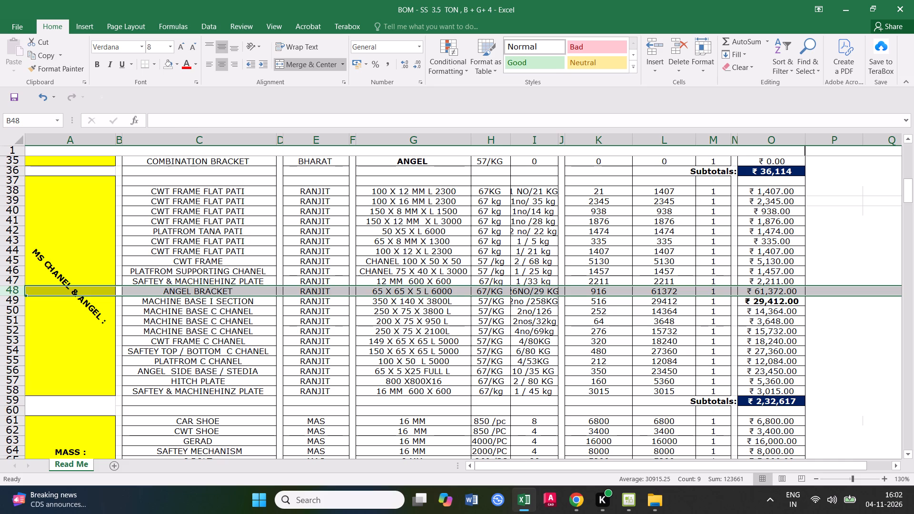
click(770, 302)
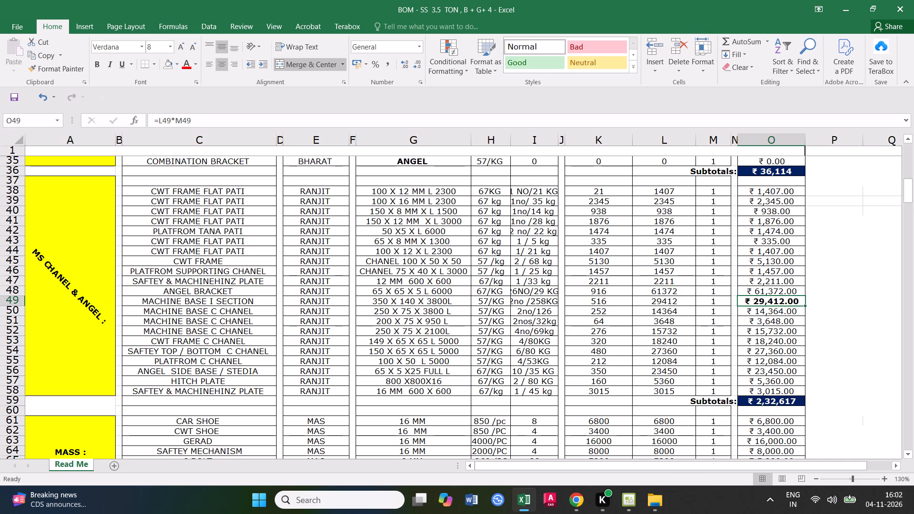
click(224, 393)
click(13, 390)
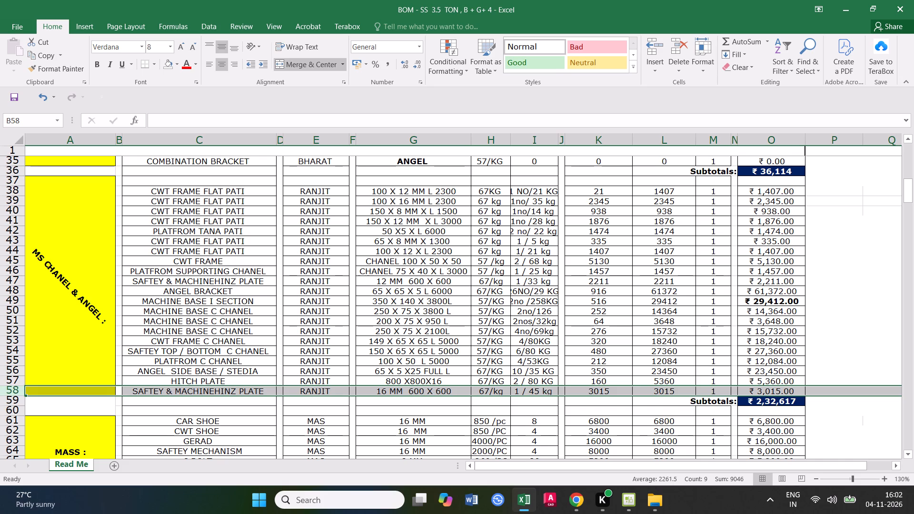
click(15, 378)
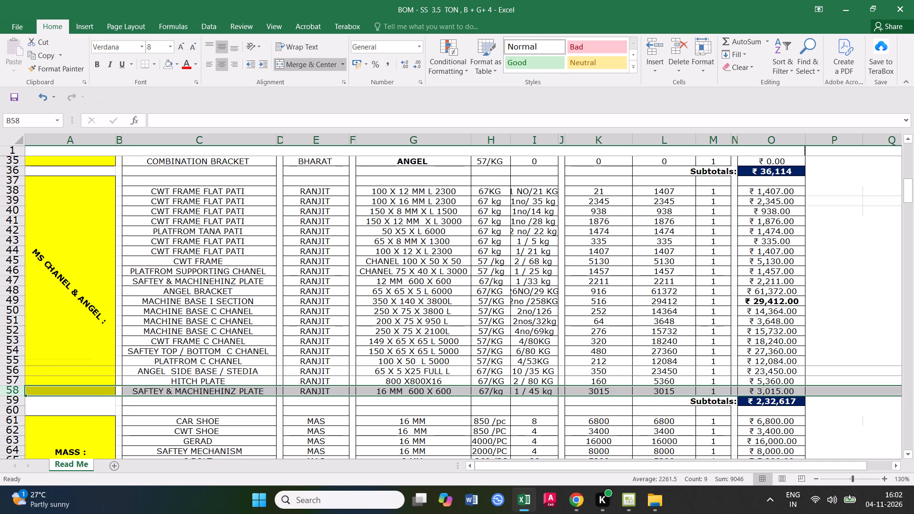
click(192, 371)
click(13, 373)
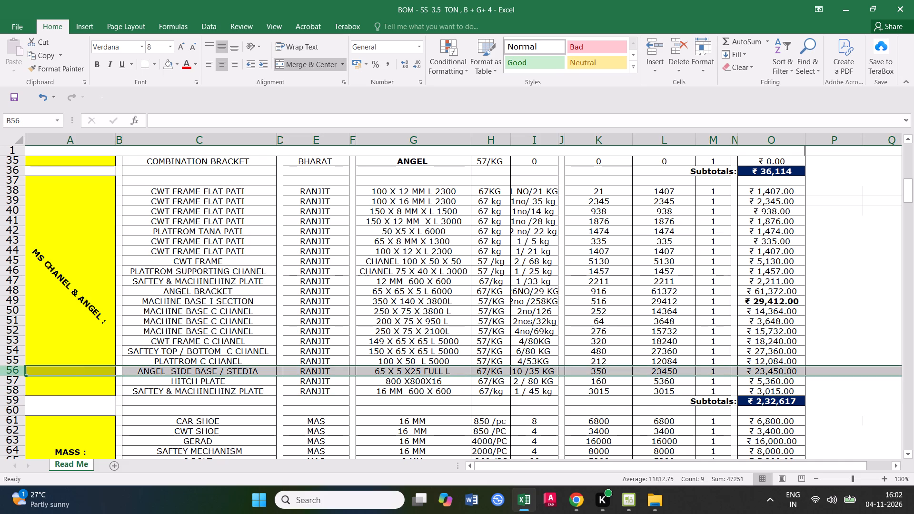
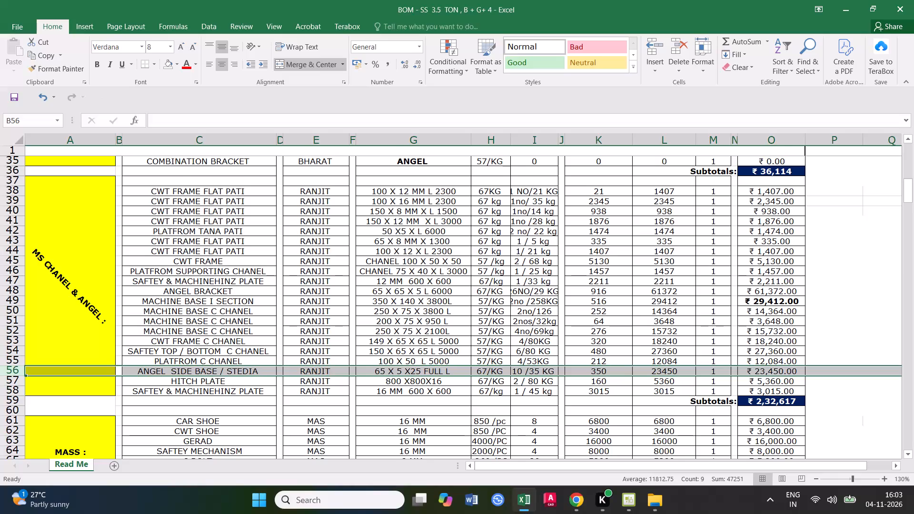
Select the whole PLATFROM chequered plate row 26 in the MS SHEET section to review its entries.
scroll(454, 348, up, 1)
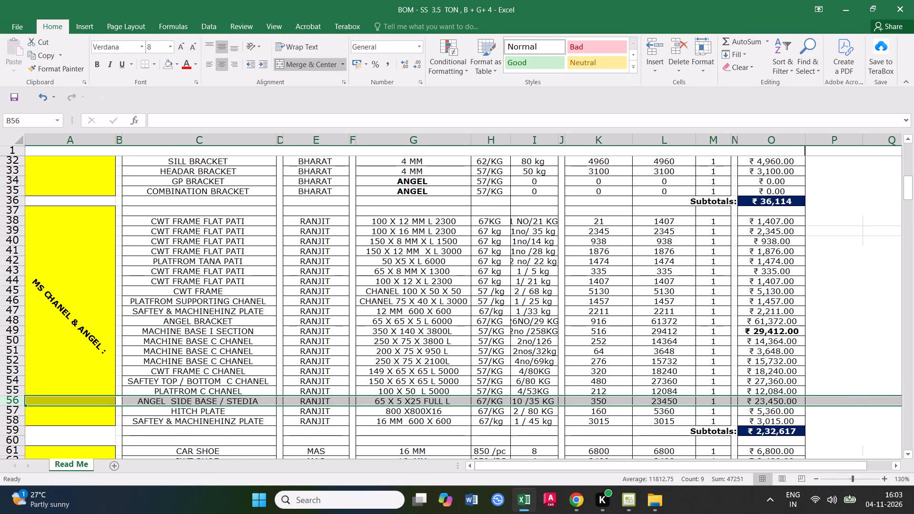
scroll(407, 349, up, 4)
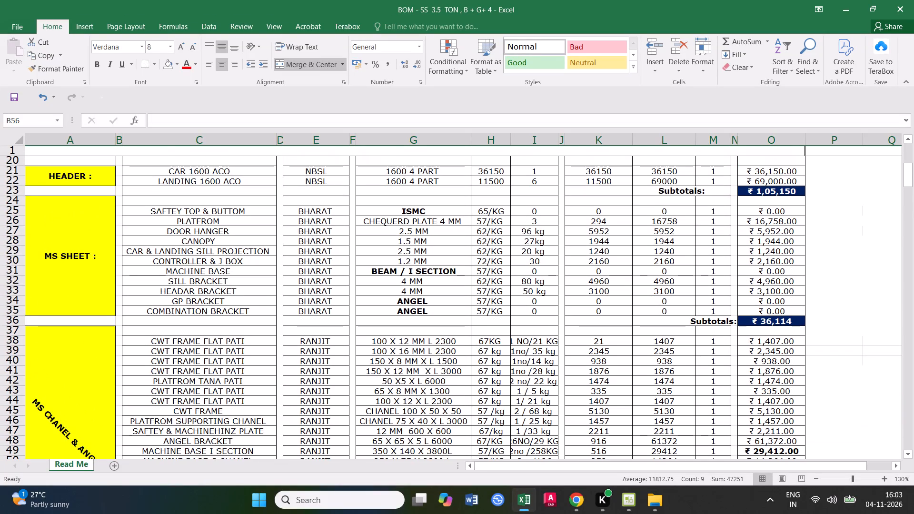
click(213, 223)
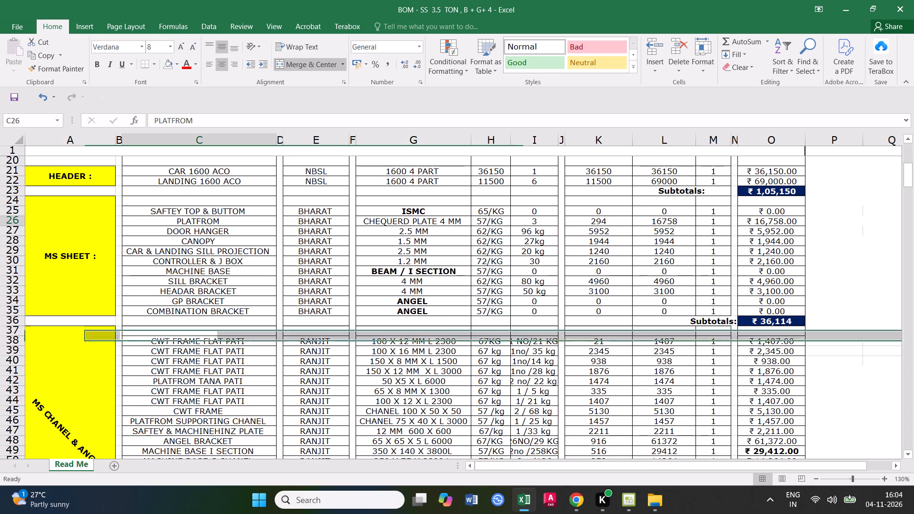
click(16, 220)
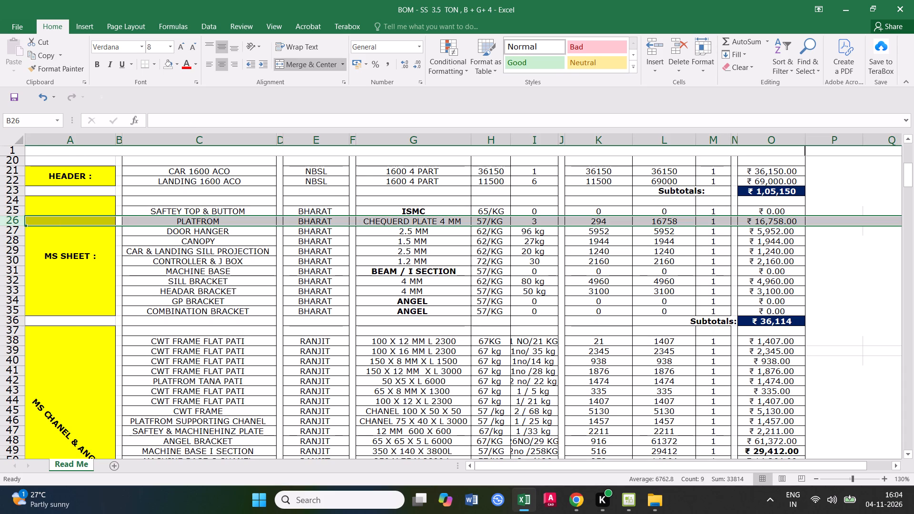
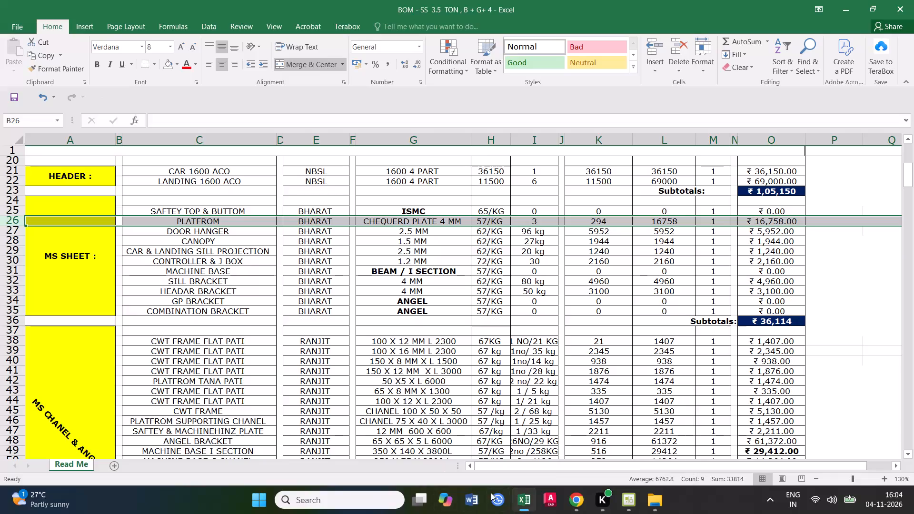
Save the updated bill of materials workbook.
click(18, 95)
Review all bill of materials sections from MS SHEET down to the ALL Totals row and back to the sheet heading.
scroll(442, 351, down, 2)
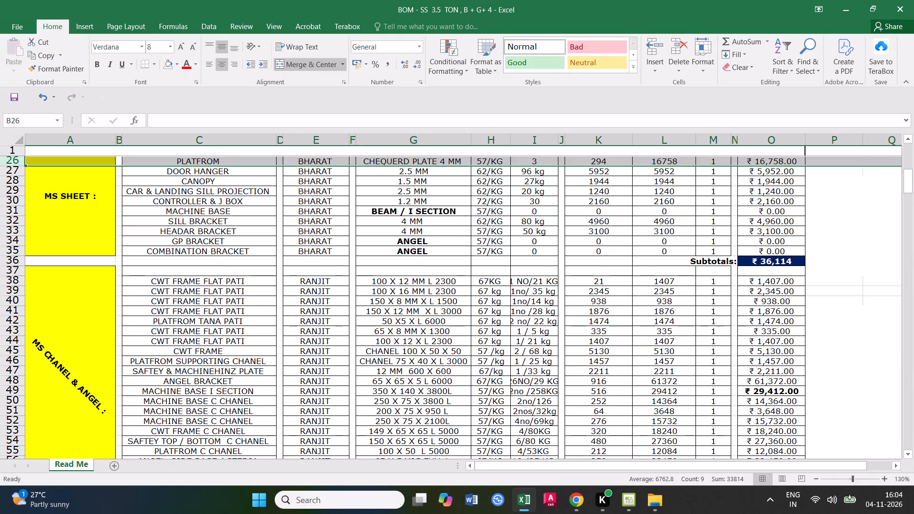
click(351, 336)
scroll(416, 318, down, 2)
scroll(458, 320, down, 10)
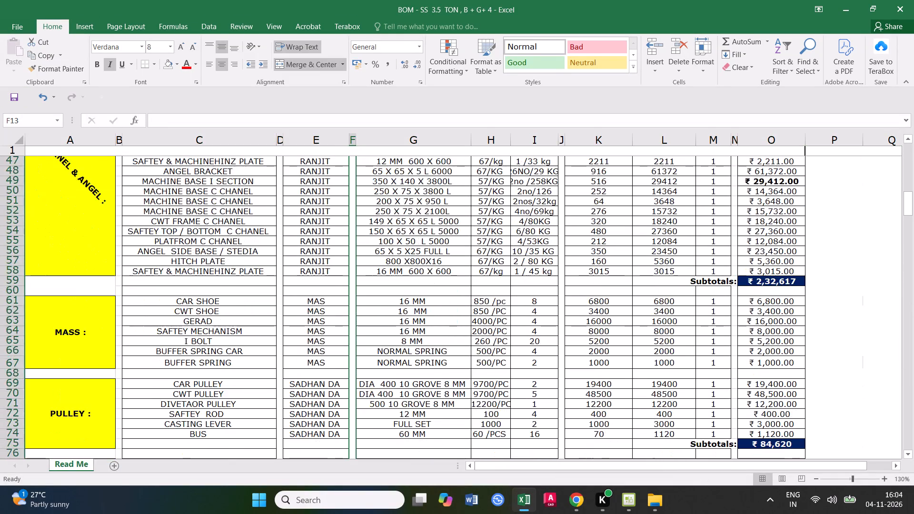
scroll(654, 336, down, 20)
scroll(685, 353, up, 2)
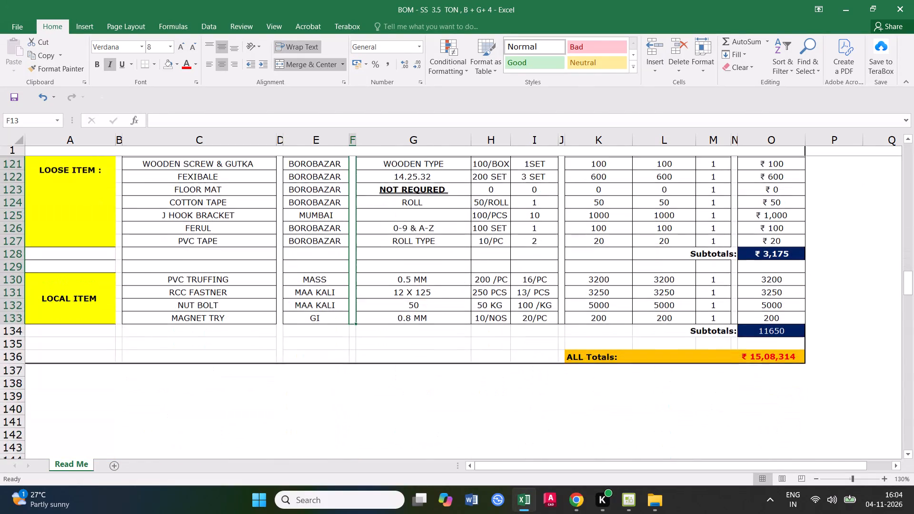
scroll(685, 353, up, 14)
scroll(681, 354, up, 12)
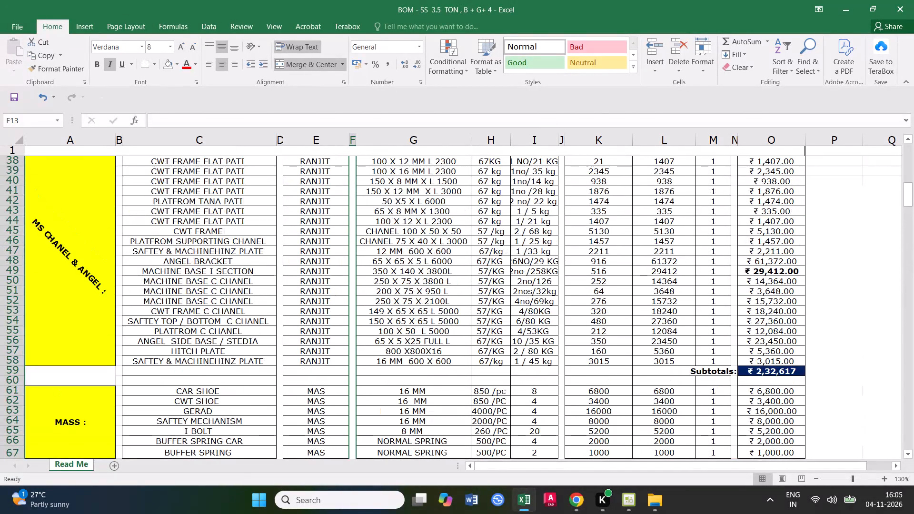
scroll(681, 354, up, 11)
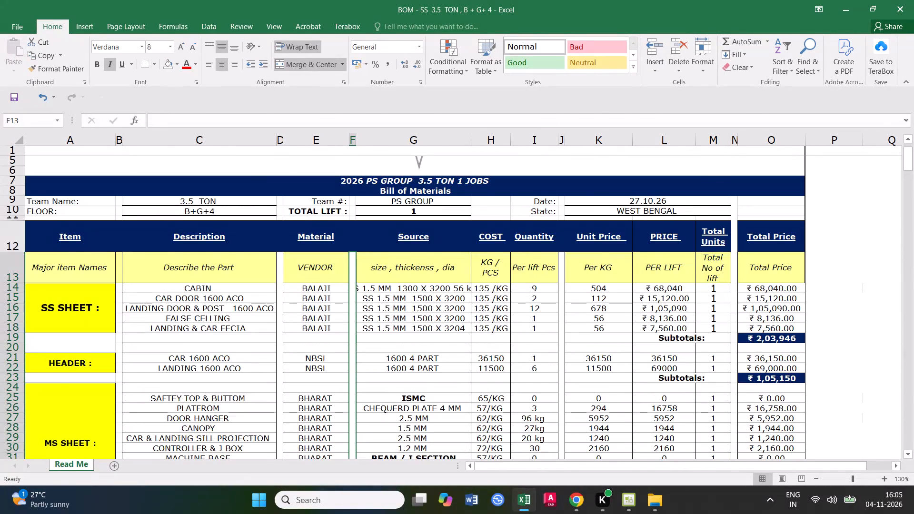
Check the CAR 1600 ACO and LANDING 1600 ACO header entries, plus the SAFTEY TOP & BUTTOM and PLATFROM entries under MS SHEET.
scroll(592, 344, down, 4)
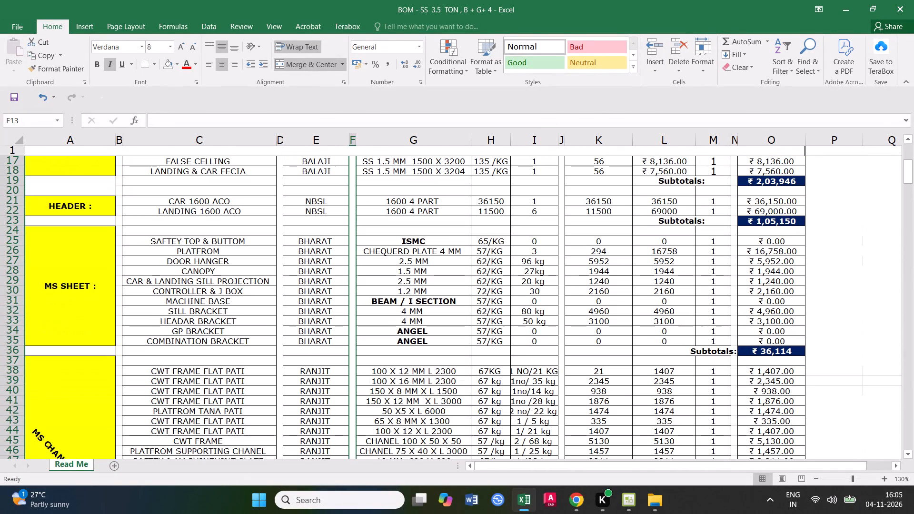
click(207, 202)
click(216, 211)
scroll(239, 243, down, 1)
click(240, 211)
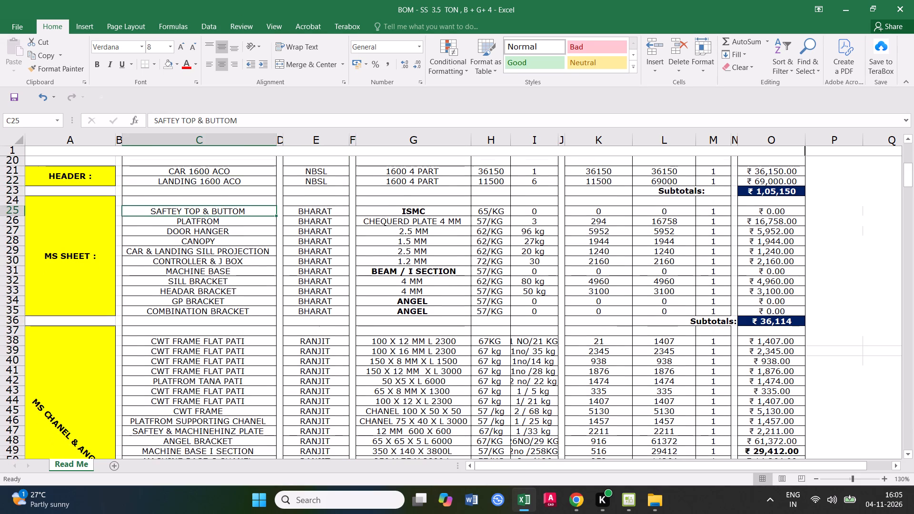
click(253, 222)
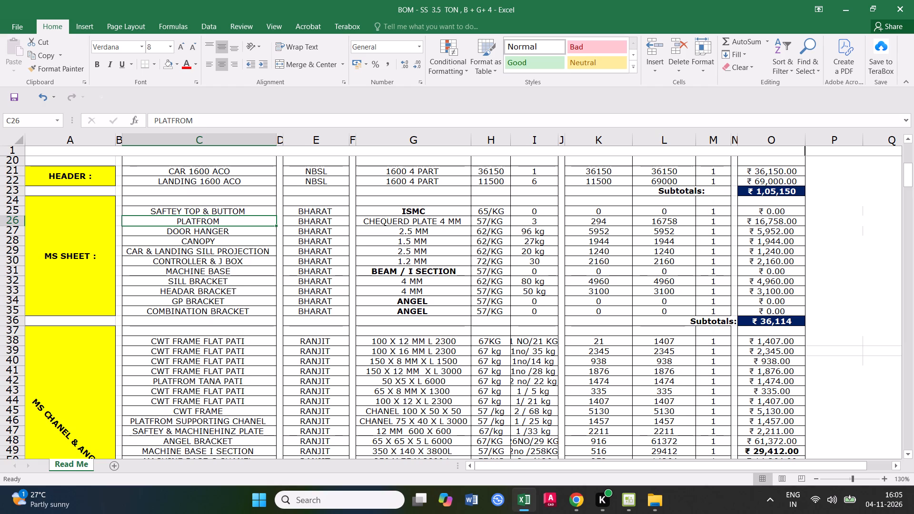
Check the CABIN item's cost, quantity and description in the SS SHEET section and select its whole row 14 for review.
scroll(311, 285, up, 4)
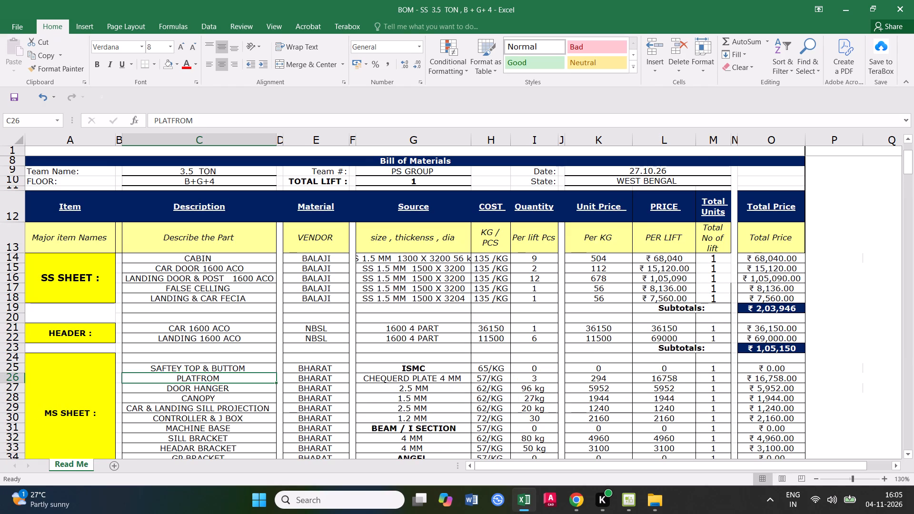
click(500, 258)
click(541, 261)
click(204, 260)
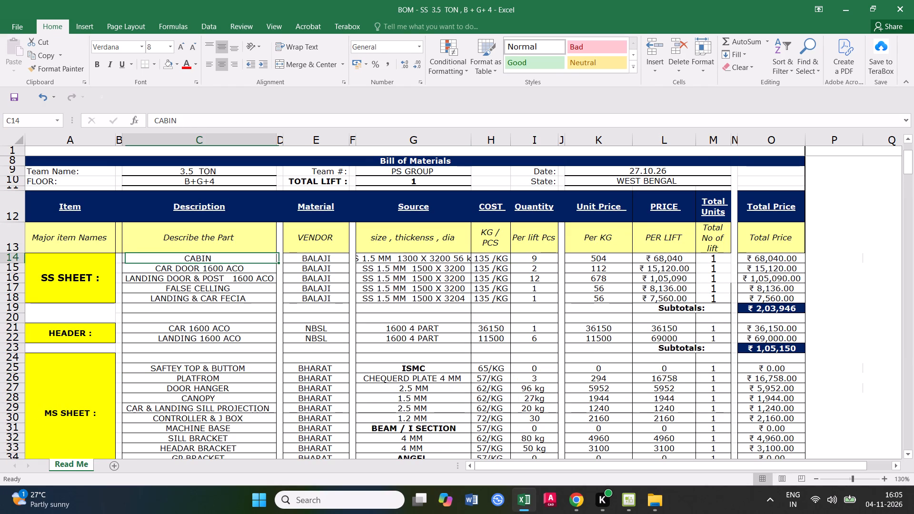
click(17, 257)
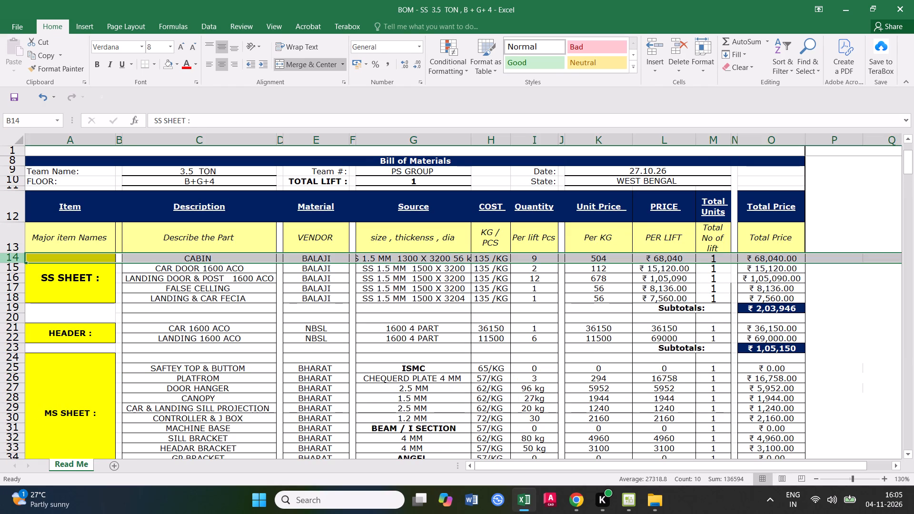
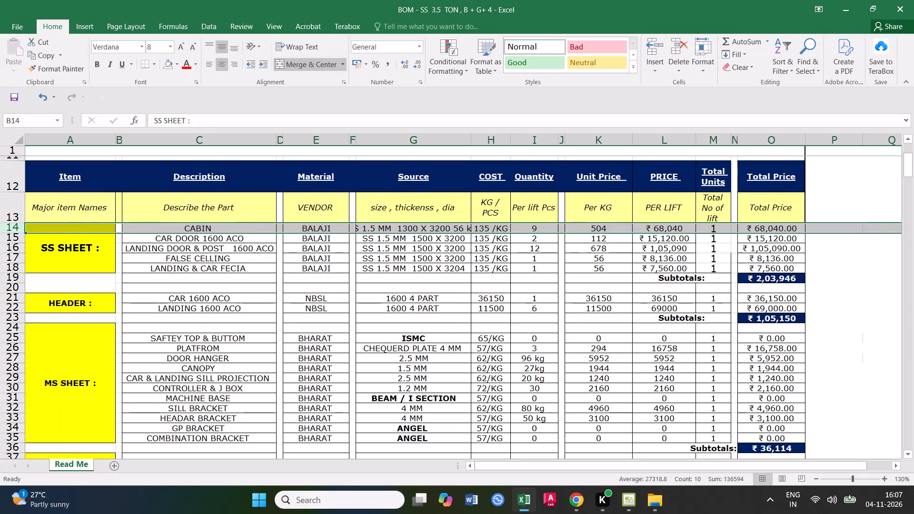
Check the CAR 1600 ACO and LANDING 1600 ACO header descriptions and the SAFTEY TOP & BUTTOM entry under MS SHEET.
click(238, 297)
click(234, 310)
scroll(385, 336, down, 1)
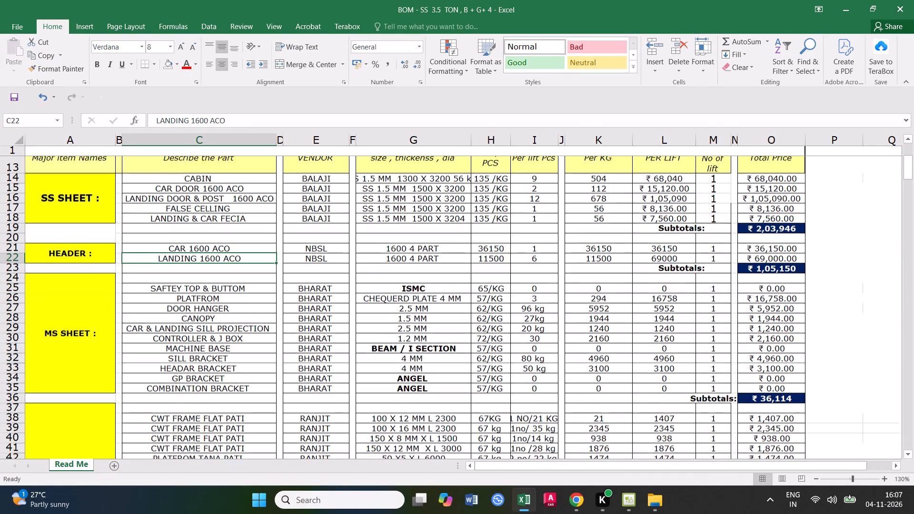
click(234, 269)
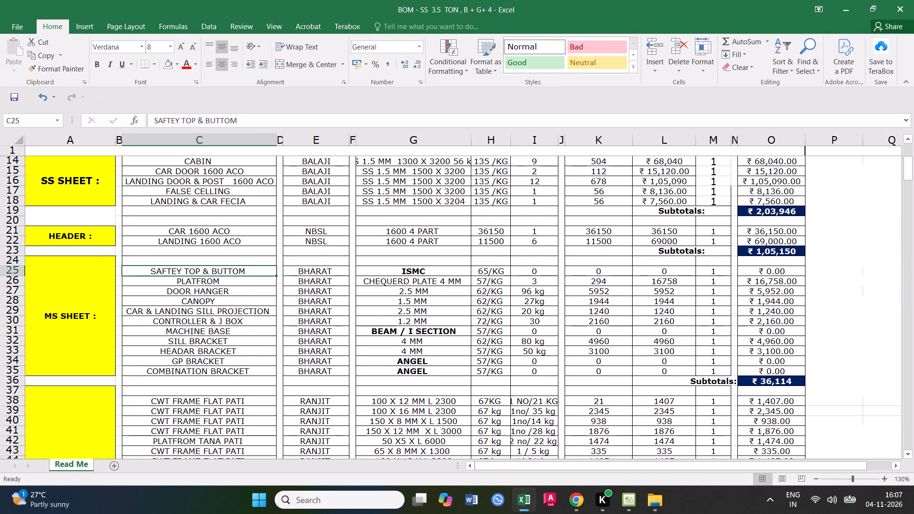
Check the MS SHEET source sizes from PLATFROM to GP BRACKET and select the whole CONTROLLER & J BOX row 30 for review.
scroll(380, 314, down, 2)
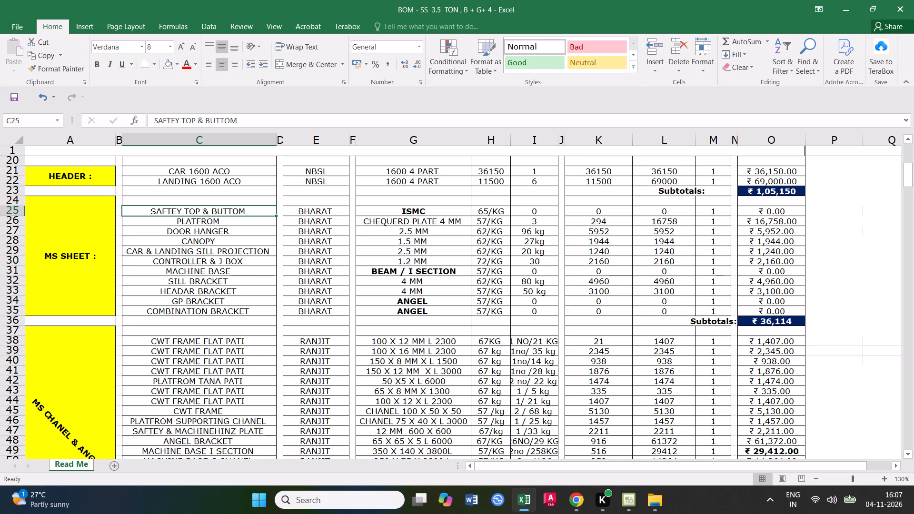
click(444, 222)
click(435, 230)
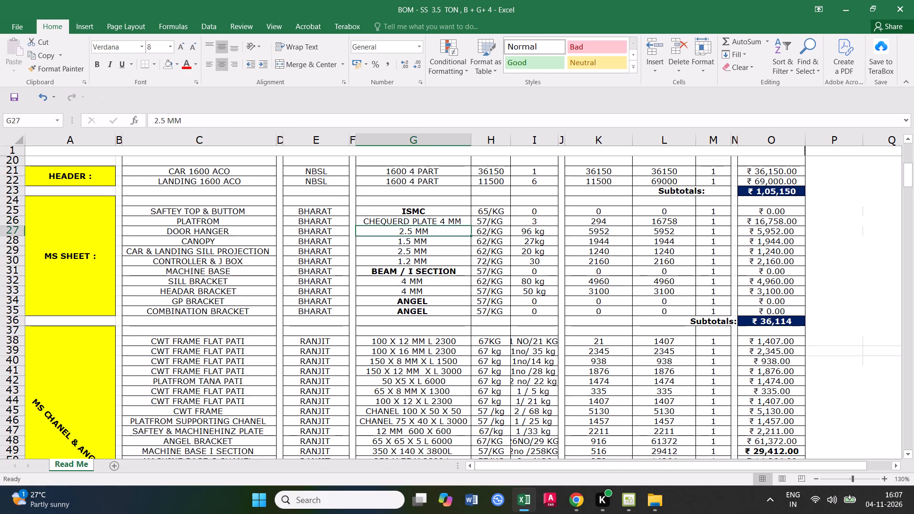
click(435, 267)
click(430, 289)
click(422, 279)
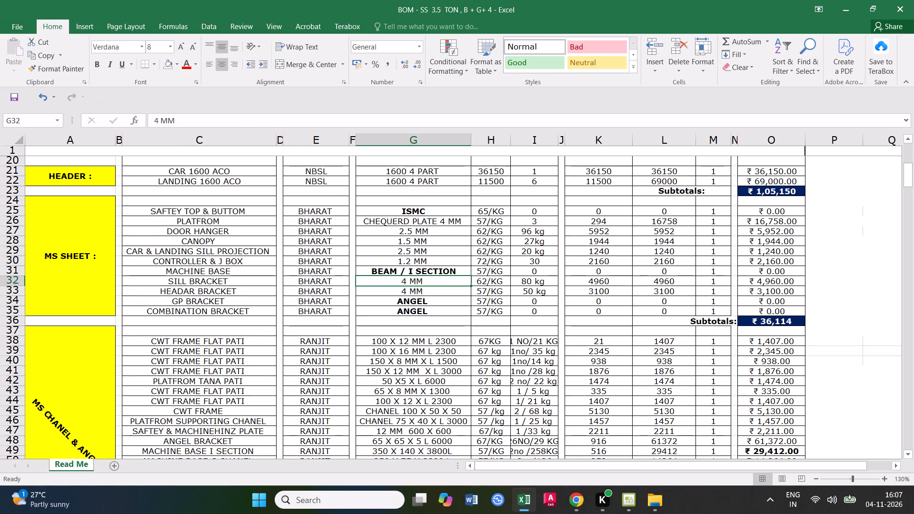
click(424, 298)
click(429, 260)
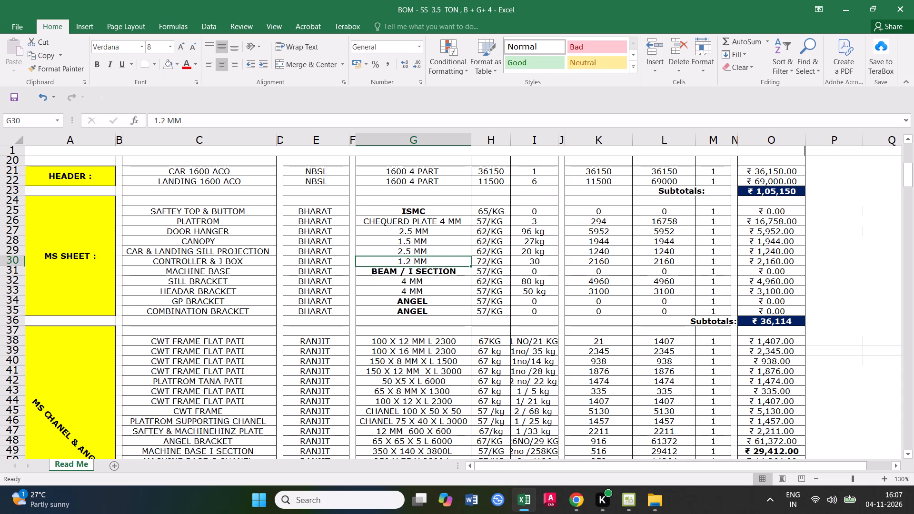
click(257, 262)
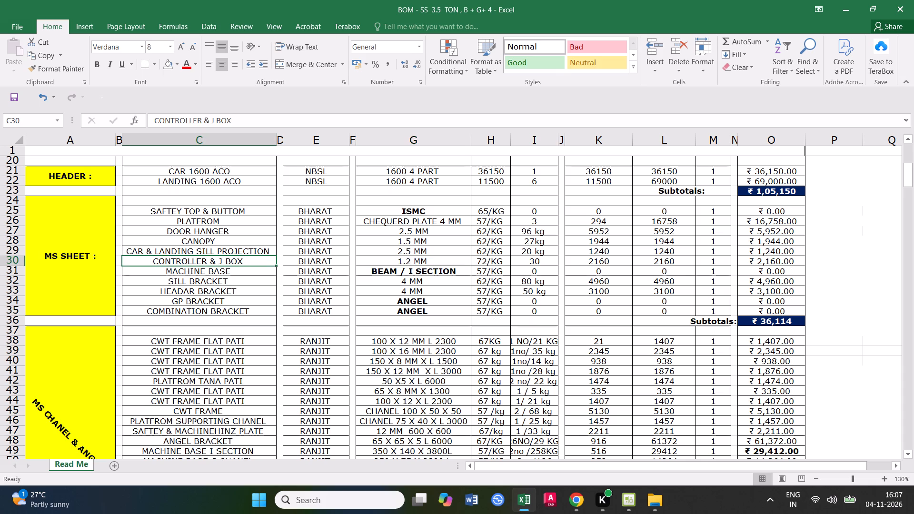
click(16, 259)
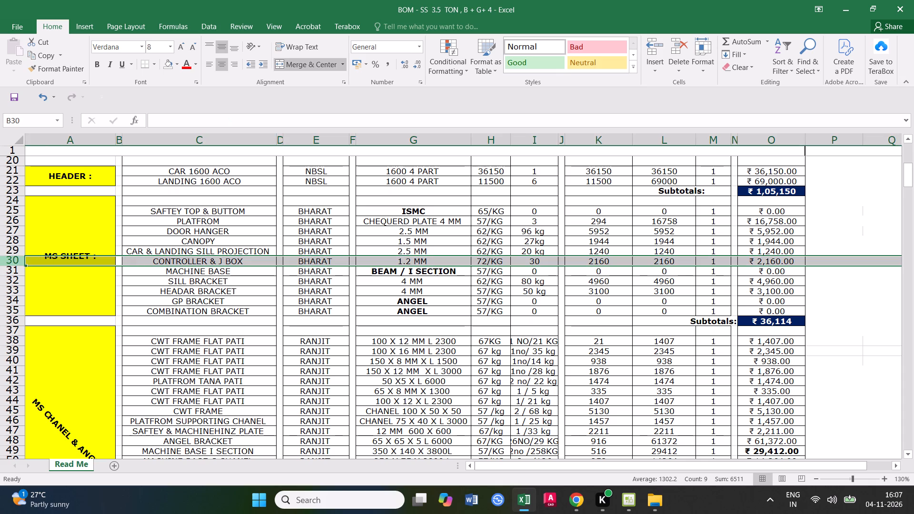
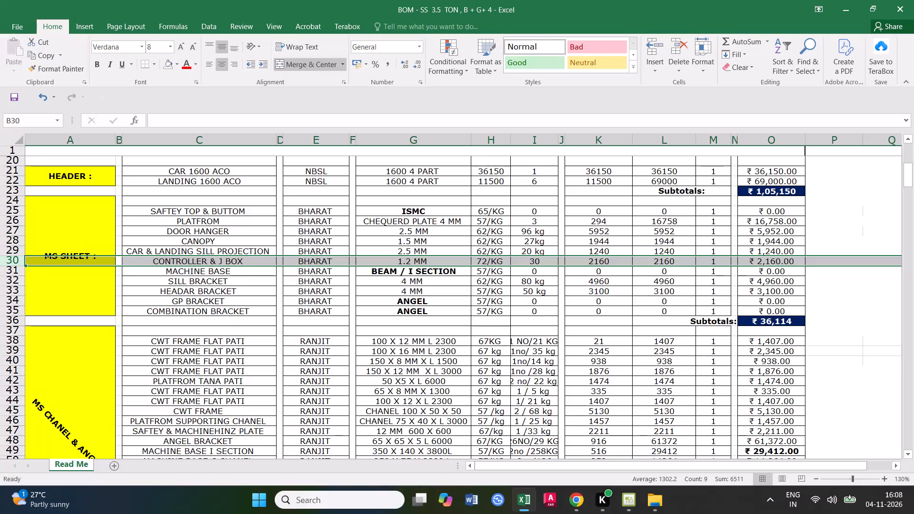
Review the bill of materials from the HEADER and MS SHEET sections down to LOCAL ITEM and the ALL Totals row.
scroll(547, 368, up, 1)
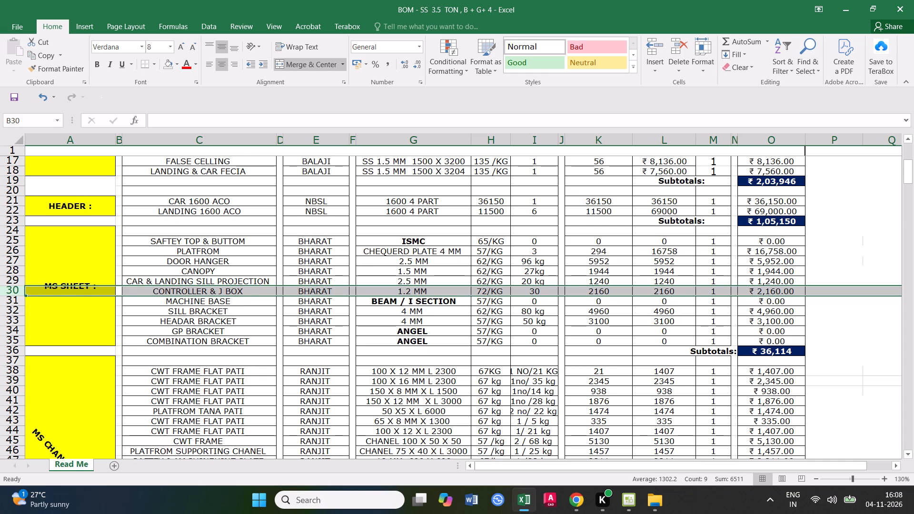
scroll(569, 324, down, 1)
scroll(322, 321, down, 2)
scroll(321, 324, up, 1)
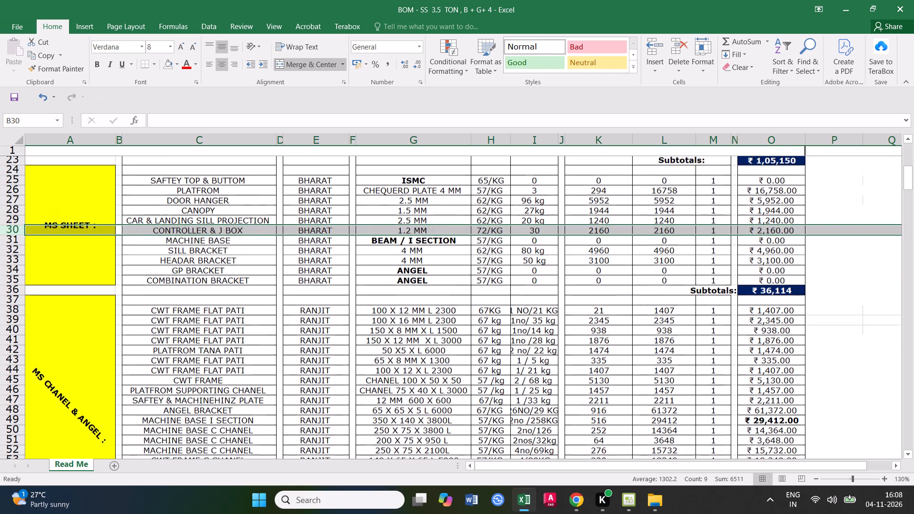
scroll(374, 314, down, 5)
scroll(511, 324, down, 6)
scroll(644, 356, down, 5)
scroll(685, 354, down, 6)
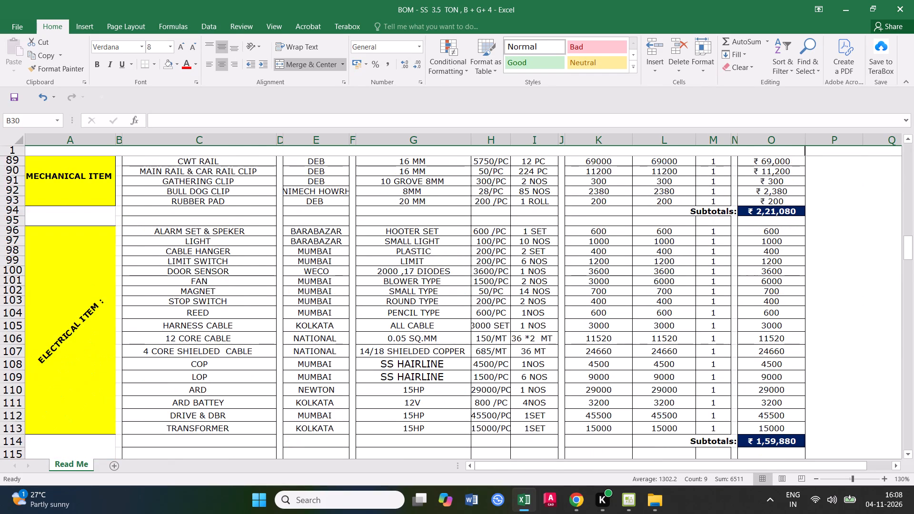
scroll(700, 358, down, 11)
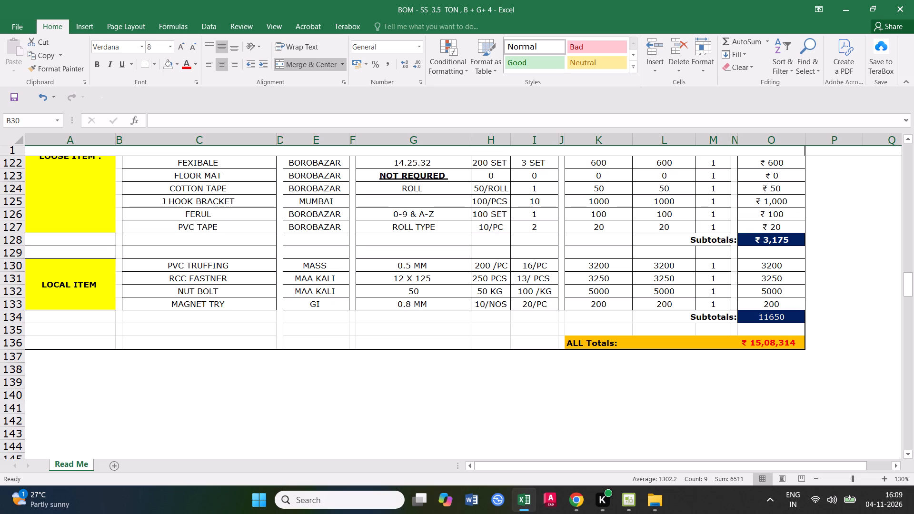
Recheck the entries and subtotals from ELECTRICAL ITEM back through MOTOR, PULLEY and MASS to the MS CHANEL & ANGEL section.
scroll(637, 334, up, 9)
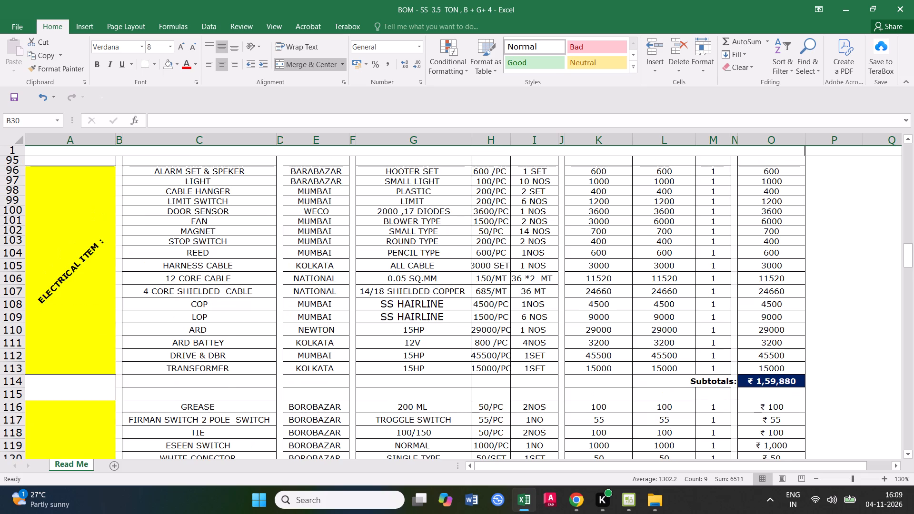
scroll(598, 336, up, 12)
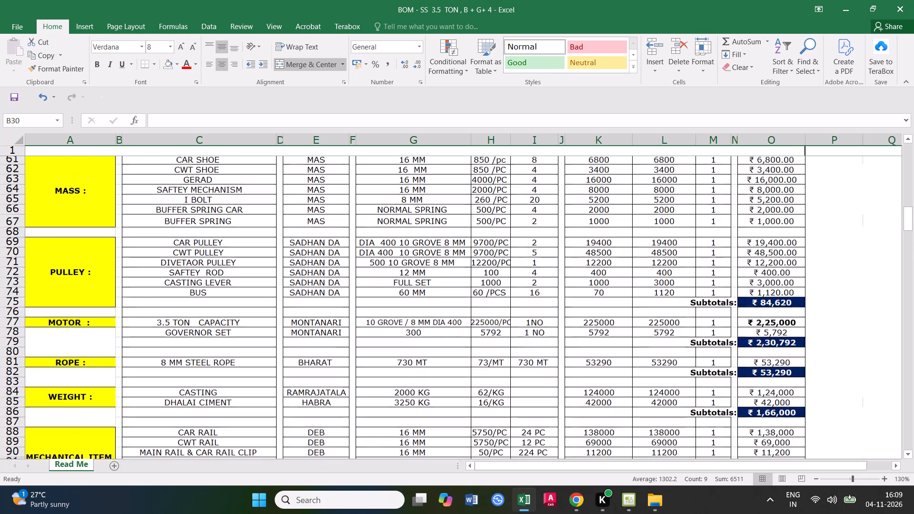
scroll(606, 335, up, 3)
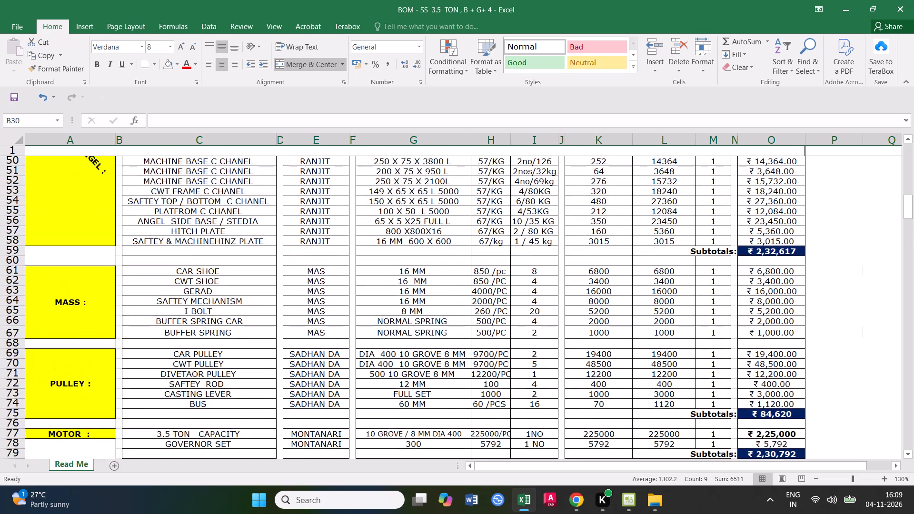
scroll(606, 335, down, 1)
scroll(516, 350, up, 2)
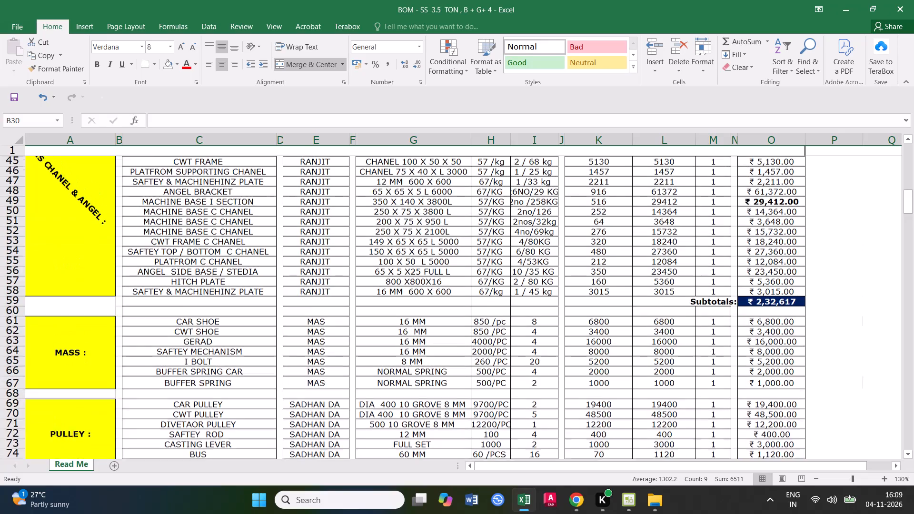
scroll(517, 350, up, 5)
scroll(522, 348, down, 1)
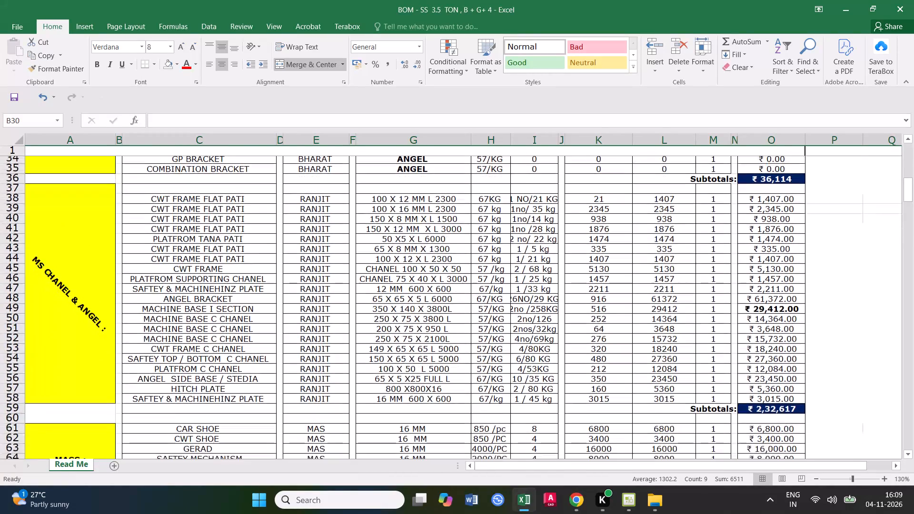
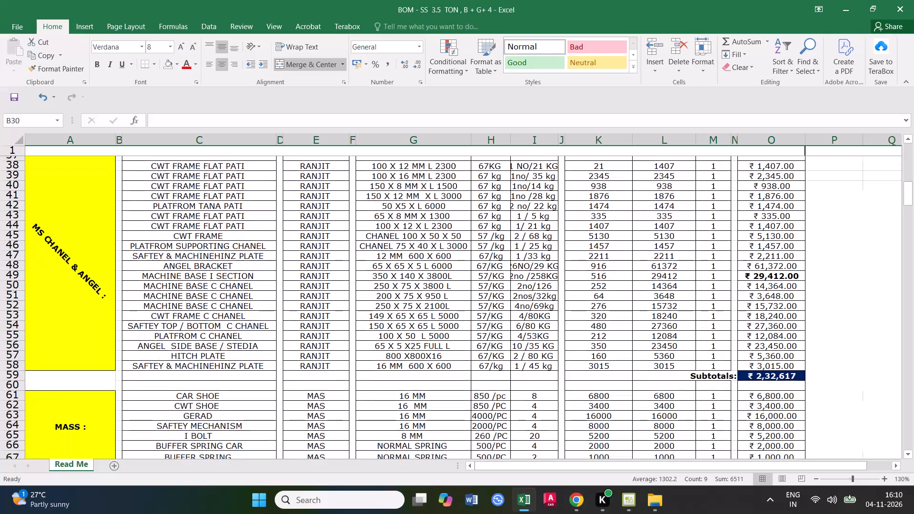
Review the entries and subtotals of the PULLEY and MOTOR sections, then from SS SHEET down through MS CHANEL & ANGEL.
scroll(707, 396, down, 2)
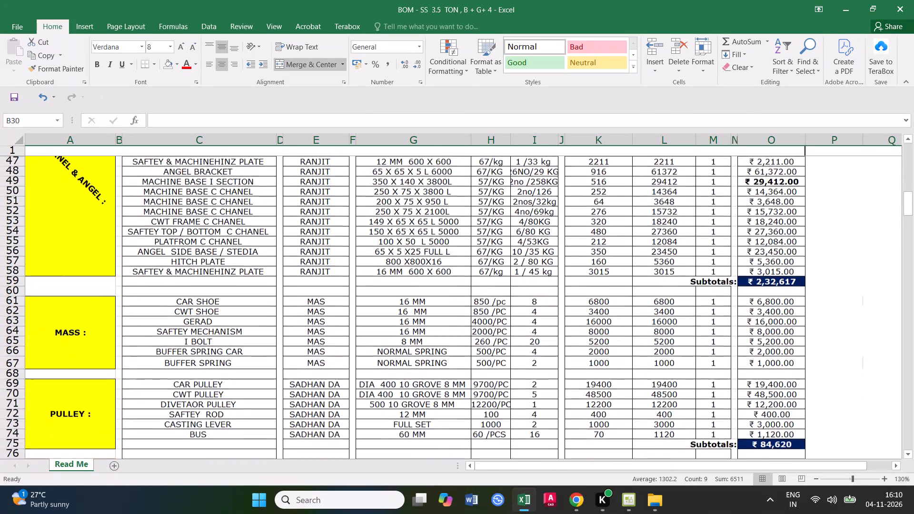
scroll(706, 396, down, 1)
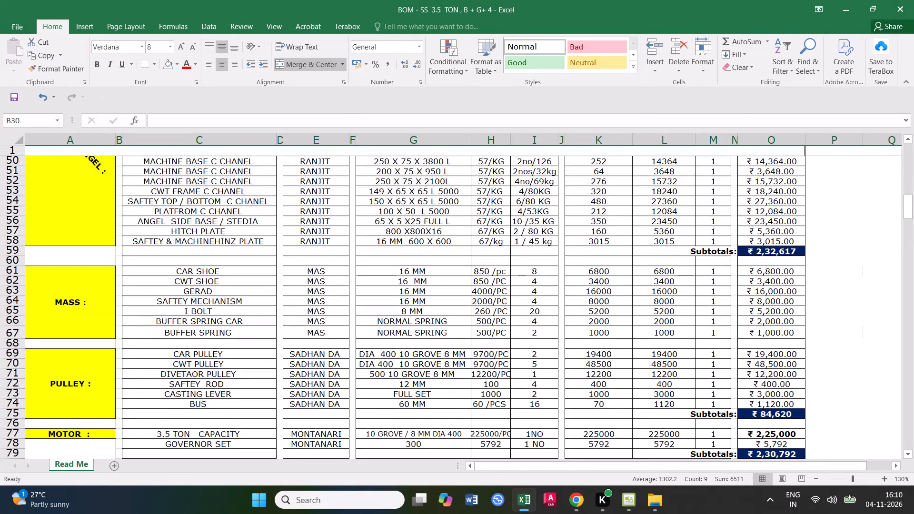
click(780, 416)
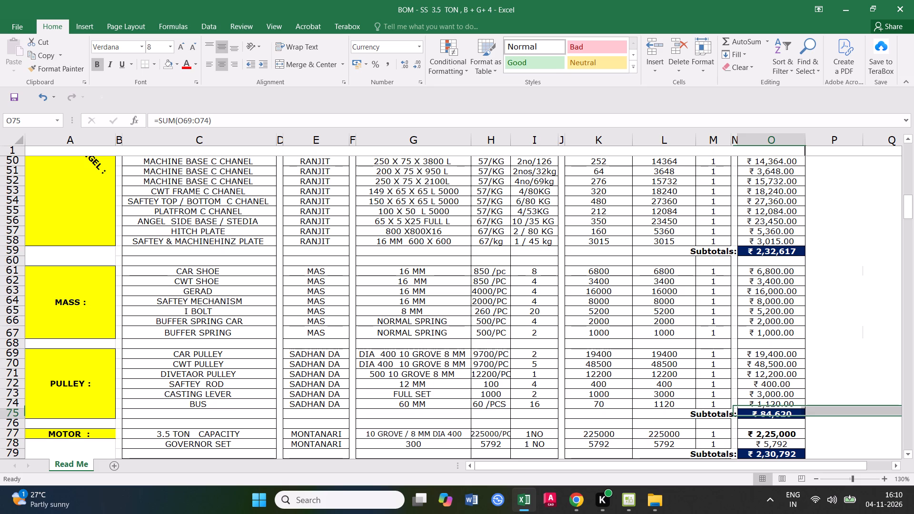
scroll(913, 334, up, 2)
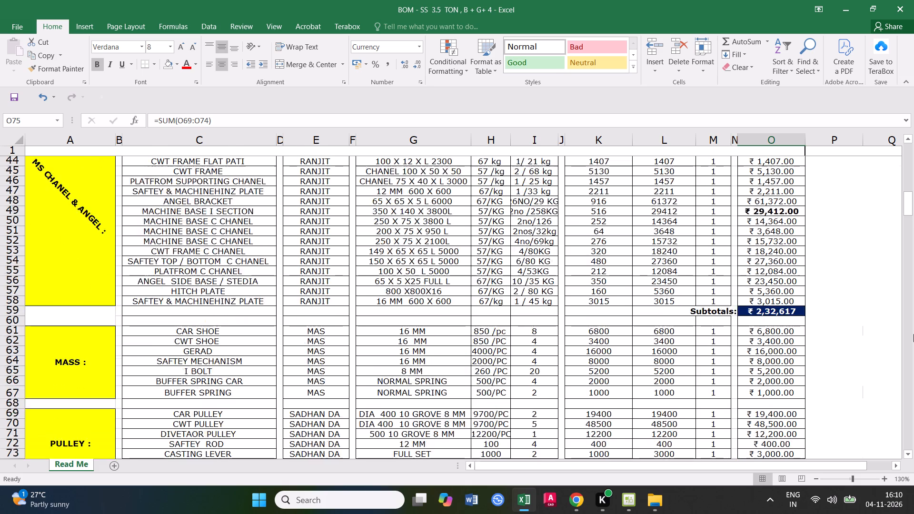
scroll(913, 334, up, 8)
scroll(872, 253, up, 4)
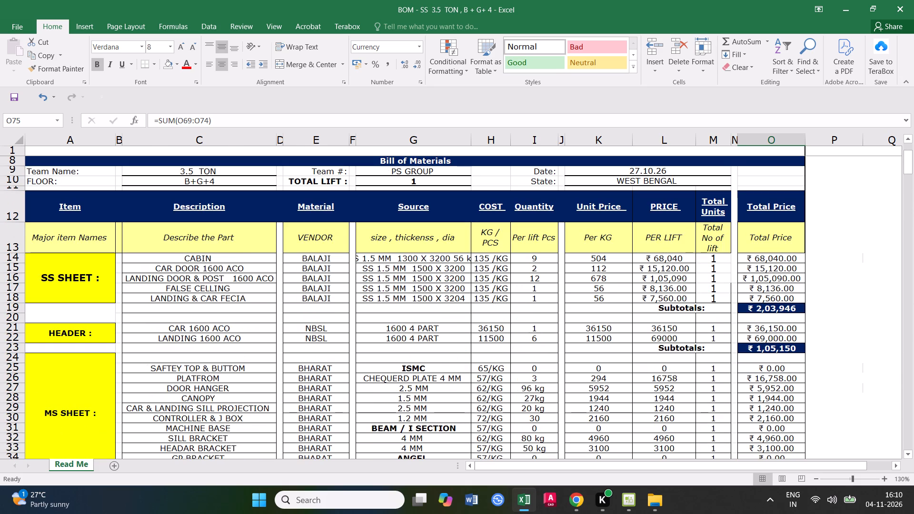
scroll(722, 326, down, 1)
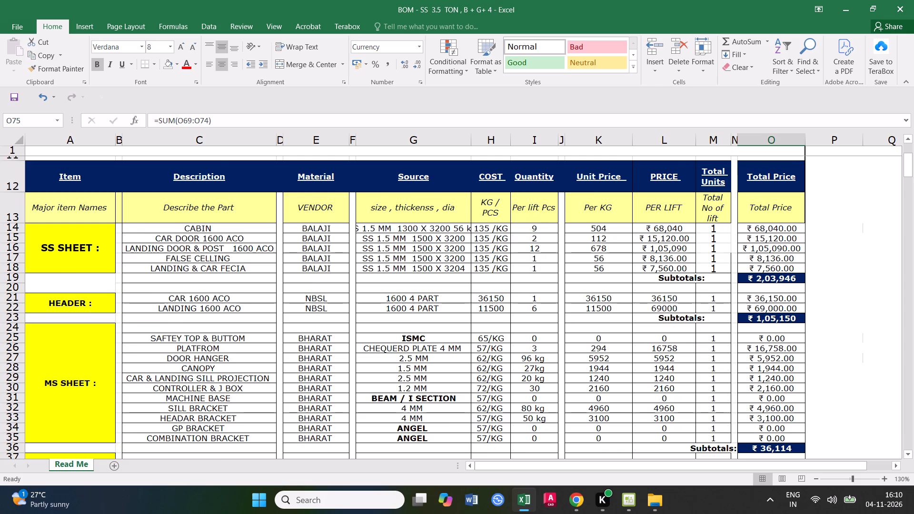
scroll(763, 324, down, 2)
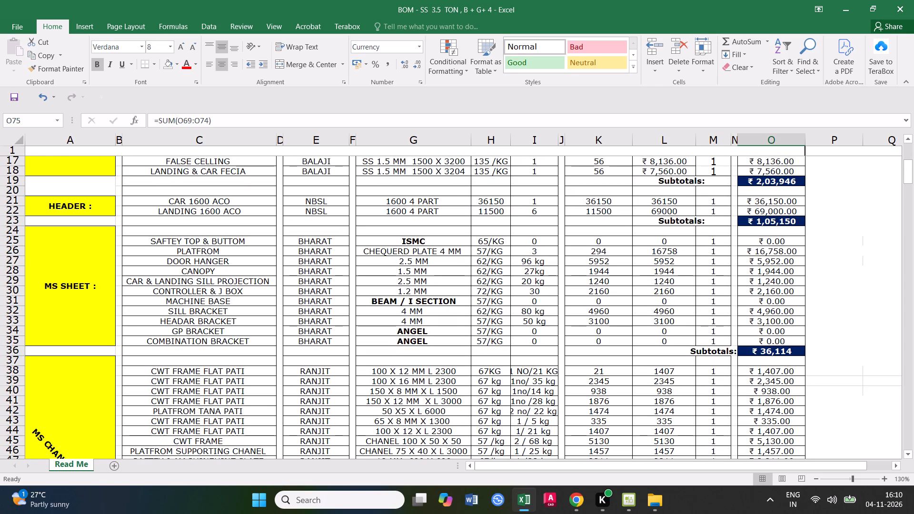
scroll(699, 345, down, 5)
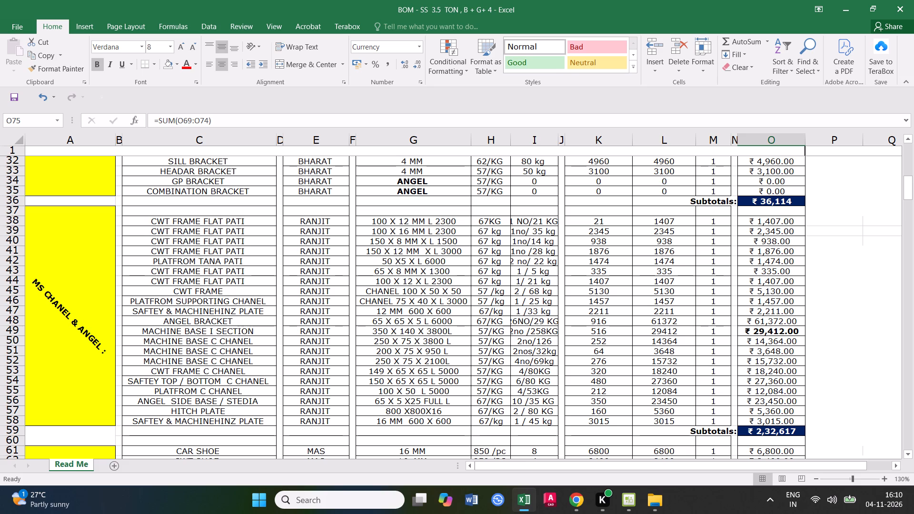
scroll(217, 388, down, 1)
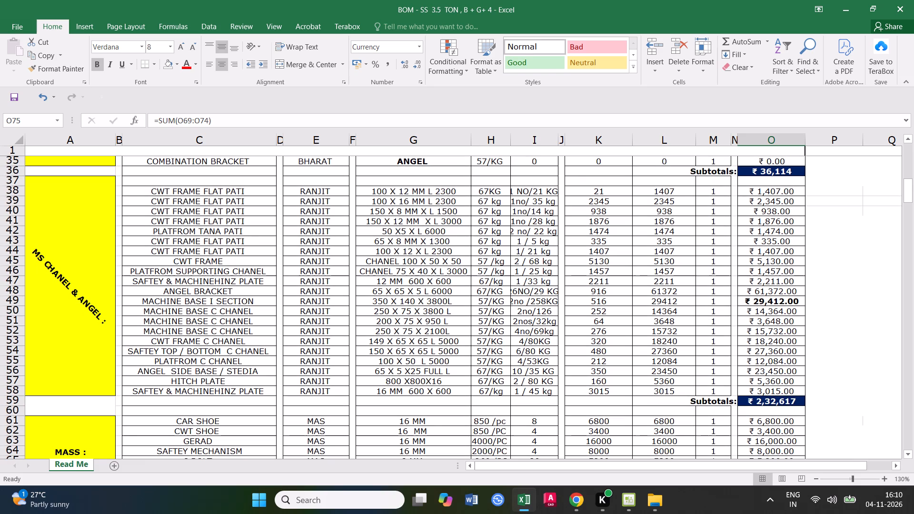
Examine the MACHINE BASE rows in MS CHANEL & ANGEL and check the sections below, down to MECHANICAL ITEM.
click(778, 300)
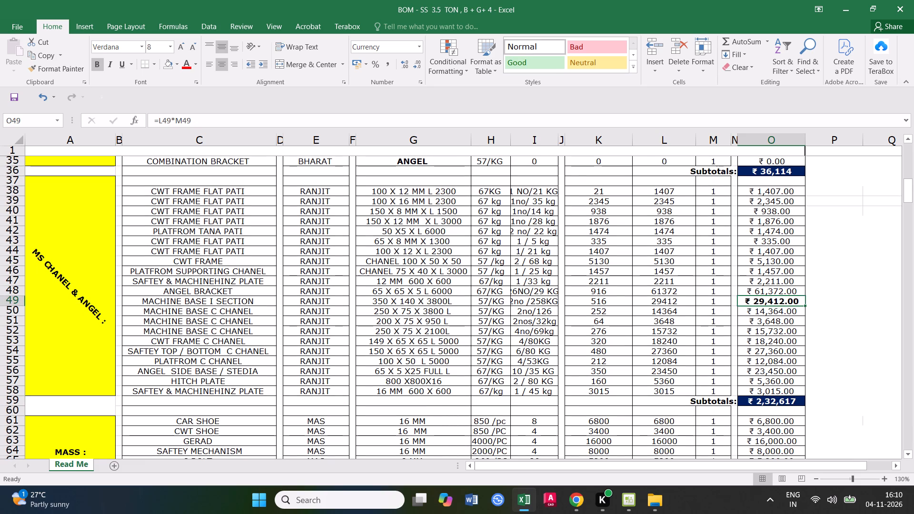
click(212, 303)
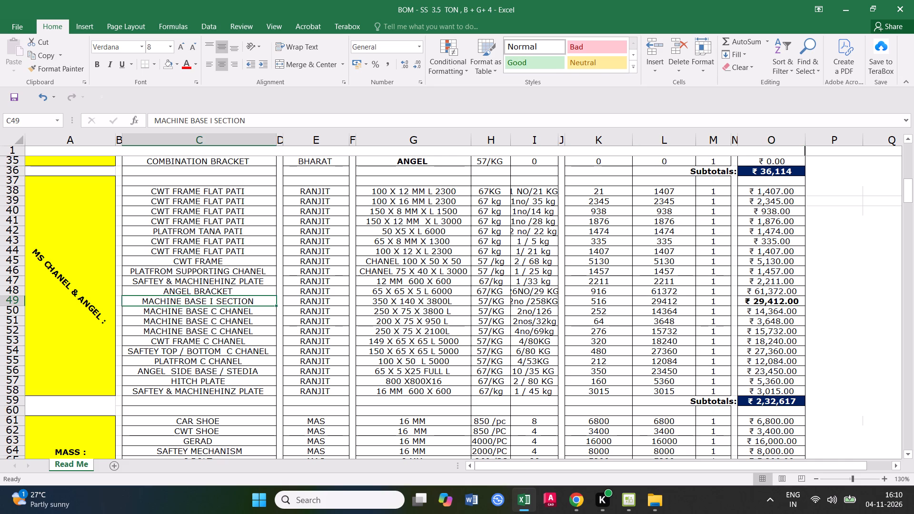
click(16, 300)
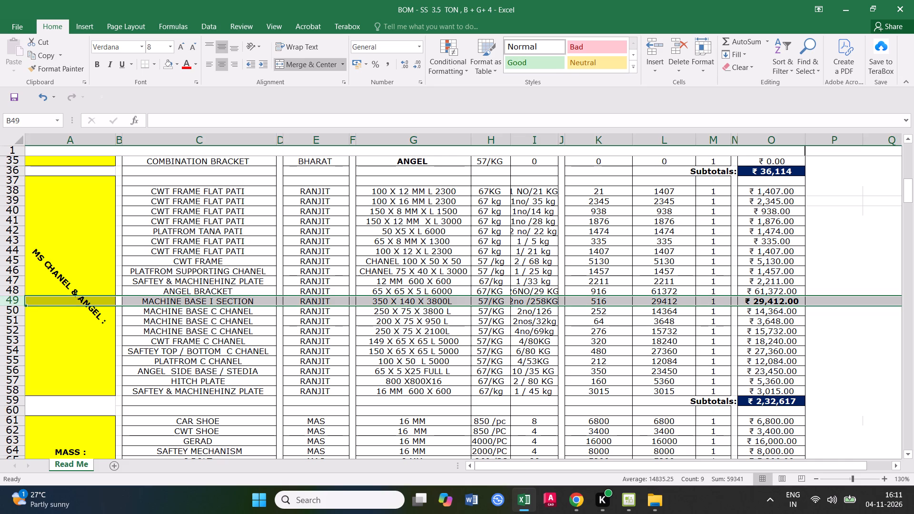
scroll(667, 351, down, 2)
scroll(667, 351, up, 1)
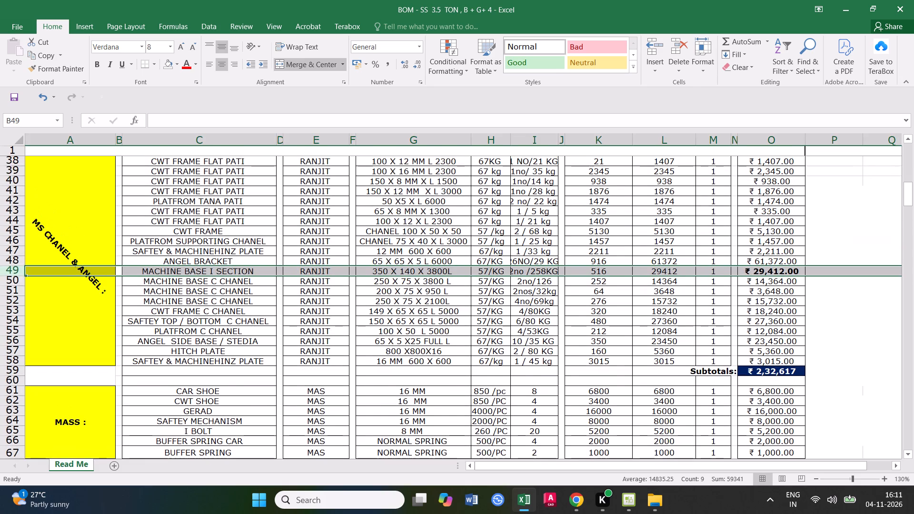
scroll(647, 350, down, 9)
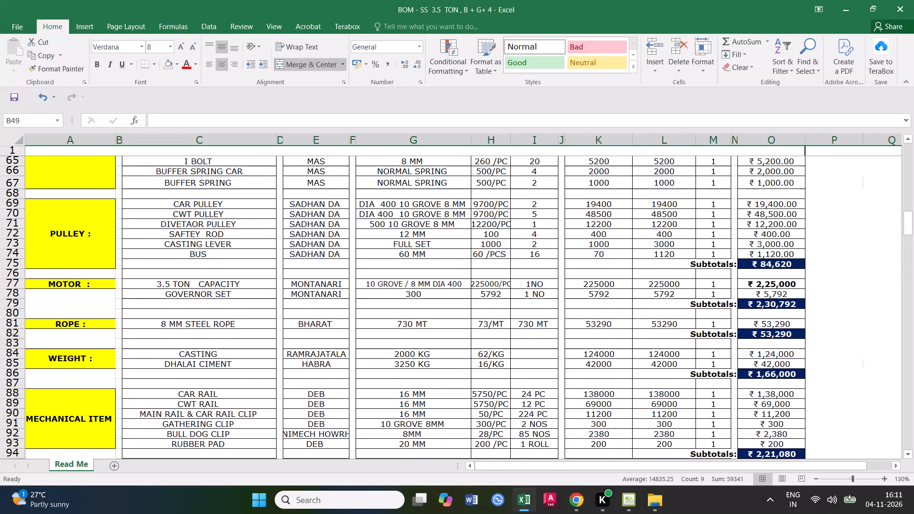
scroll(639, 344, up, 1)
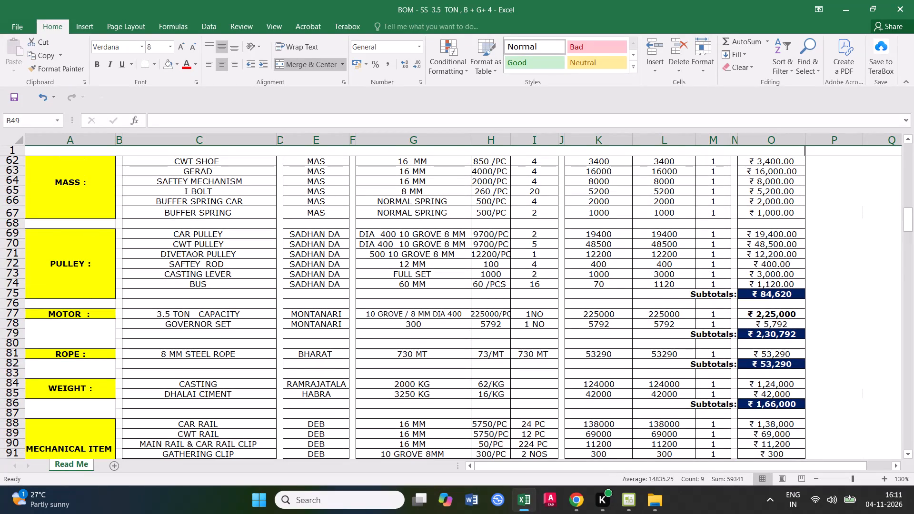
scroll(520, 346, up, 8)
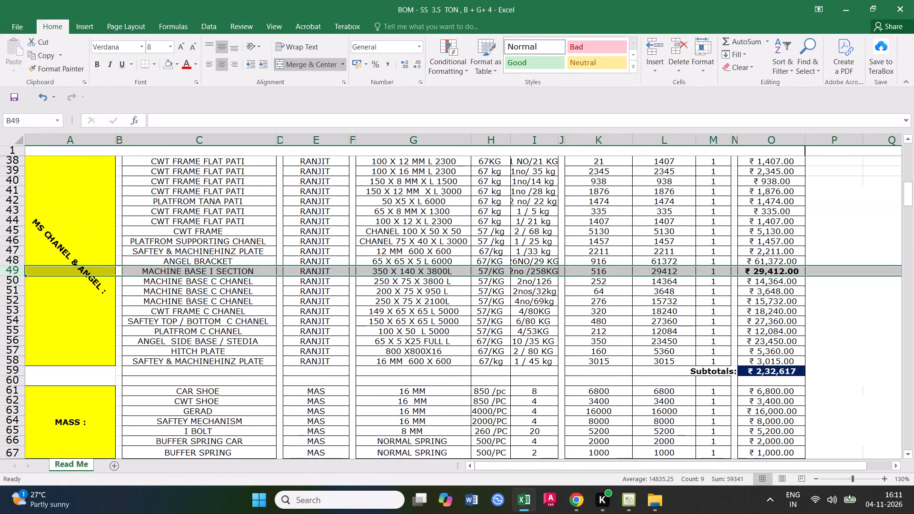
scroll(527, 345, up, 2)
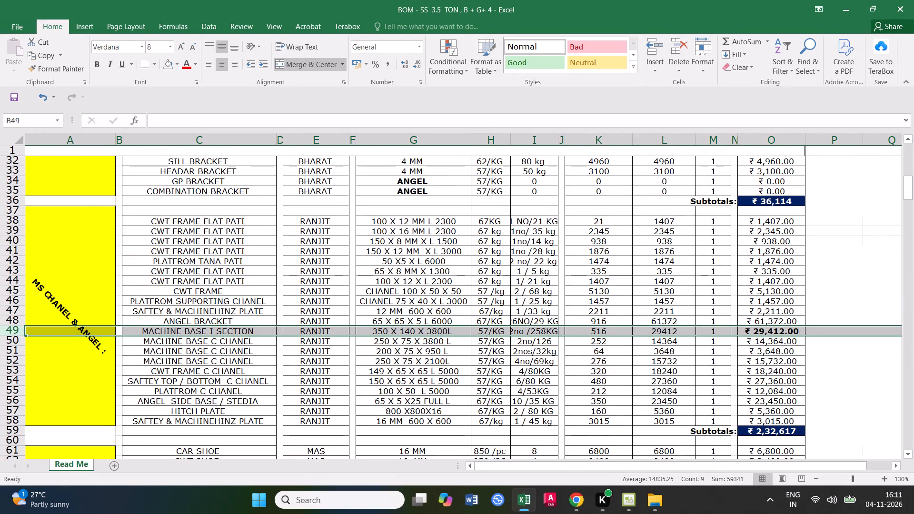
click(546, 355)
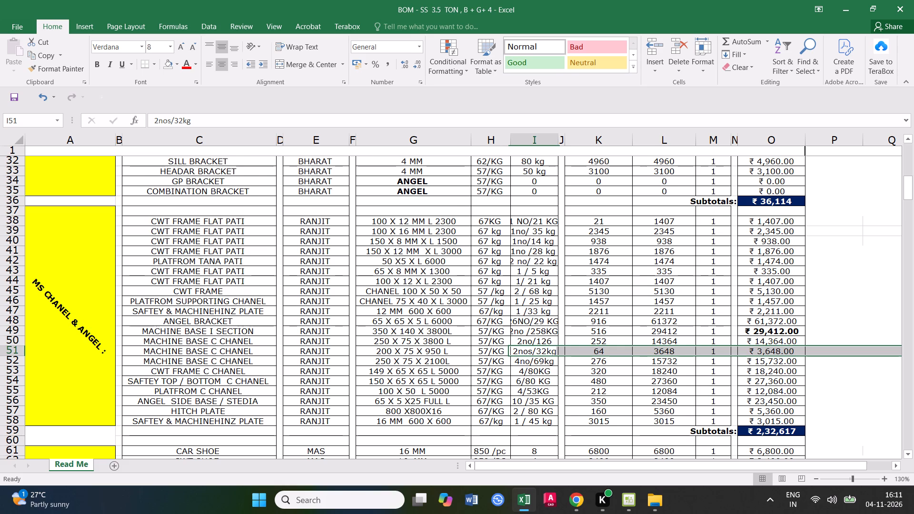
scroll(446, 332, down, 5)
scroll(611, 355, down, 1)
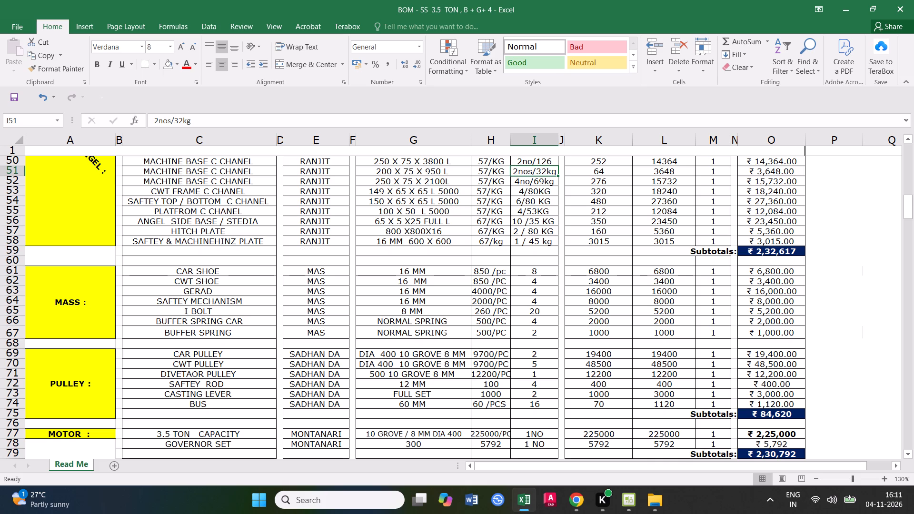
Inspect the PULLEY subtotal formula and the empty row 68 beneath the MASS section.
click(765, 341)
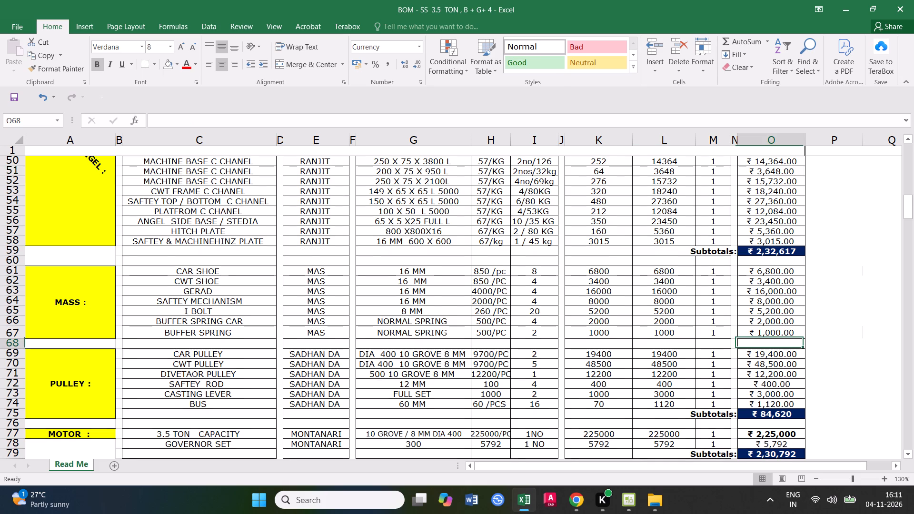
scroll(777, 348, down, 1)
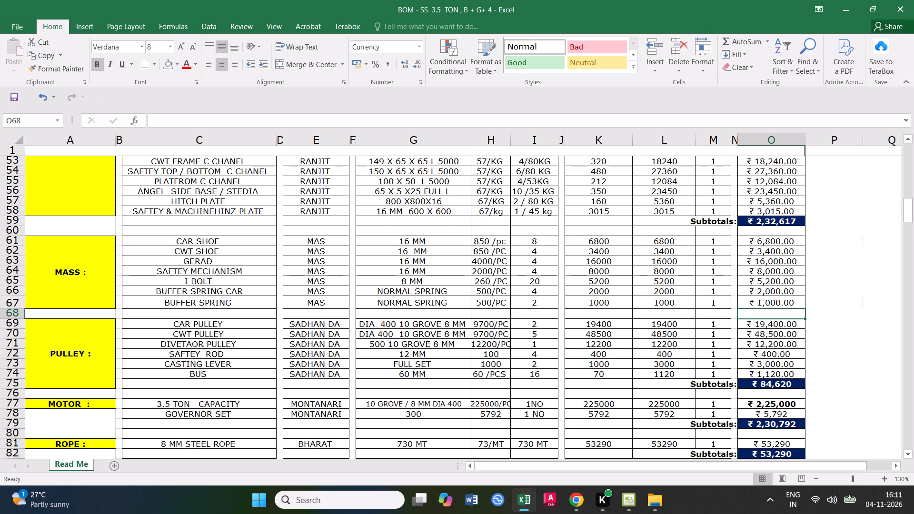
click(773, 385)
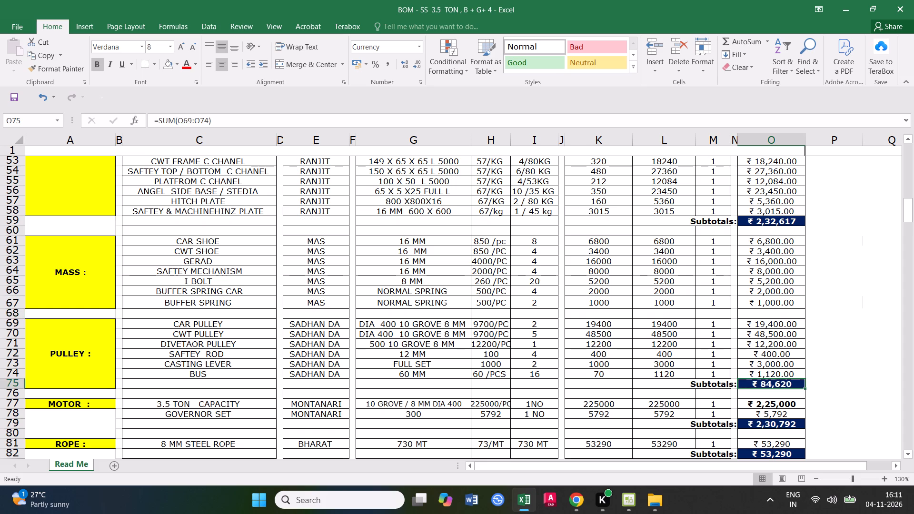
click(246, 116)
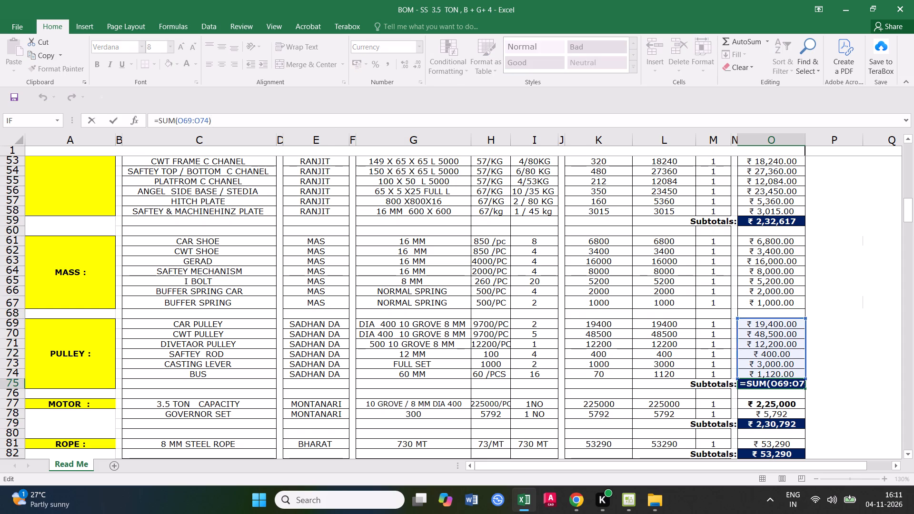
click(763, 312)
click(708, 316)
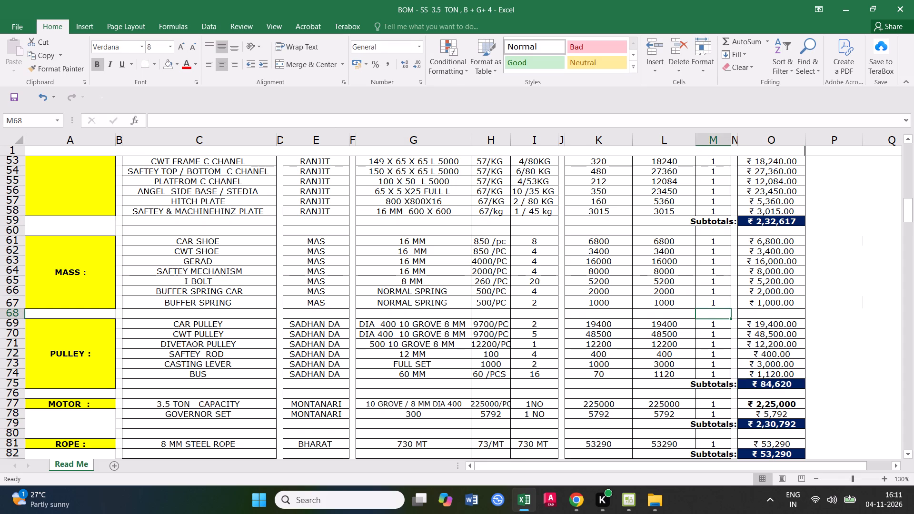
Copy the PULLEY section's Subtotals label together with its total formula, cells M75 to O75.
click(700, 384)
click(678, 383)
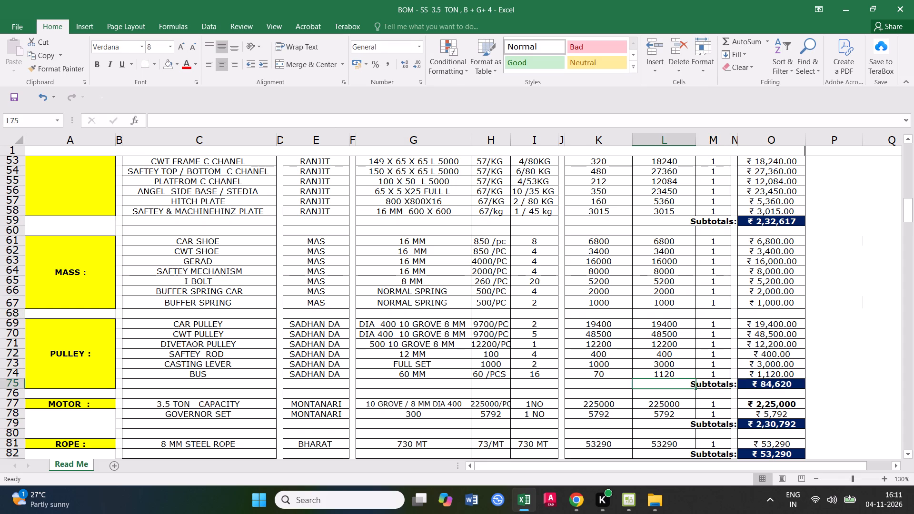
click(697, 385)
click(716, 385)
drag(704, 385, 724, 385)
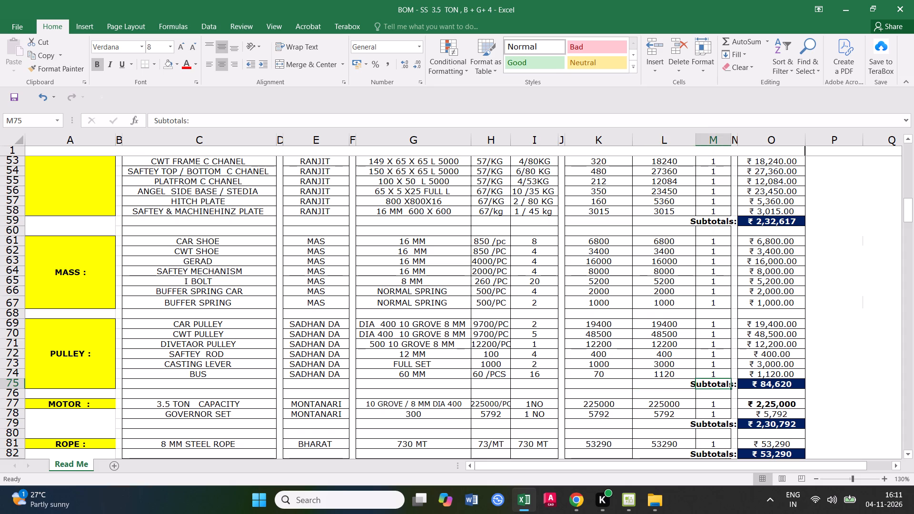
drag(724, 385, 767, 385)
key(ctrl+c)
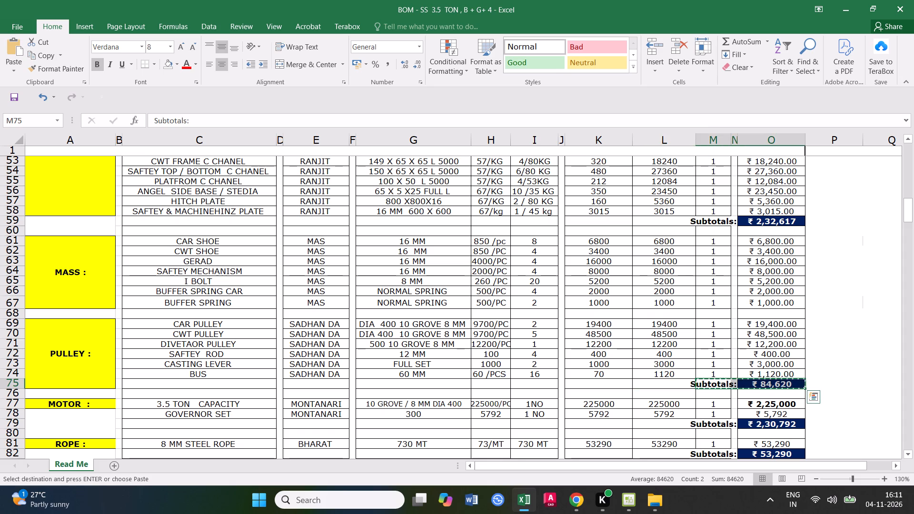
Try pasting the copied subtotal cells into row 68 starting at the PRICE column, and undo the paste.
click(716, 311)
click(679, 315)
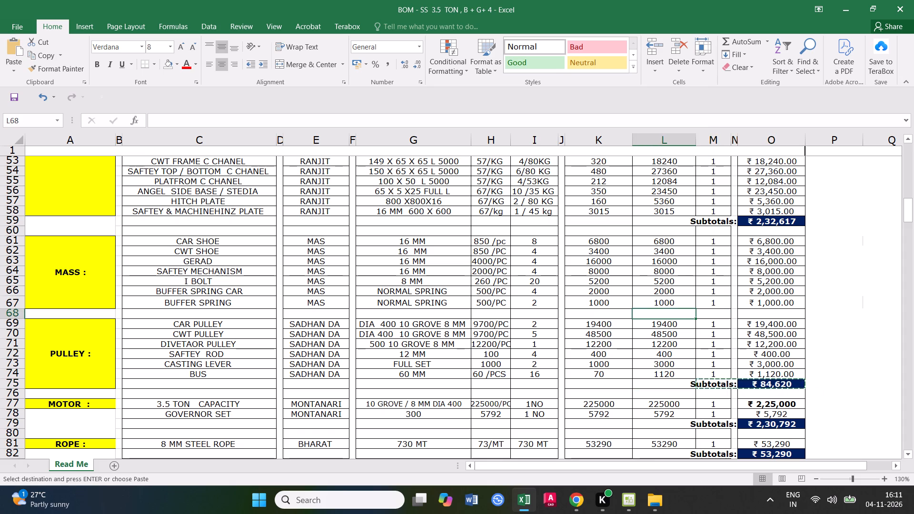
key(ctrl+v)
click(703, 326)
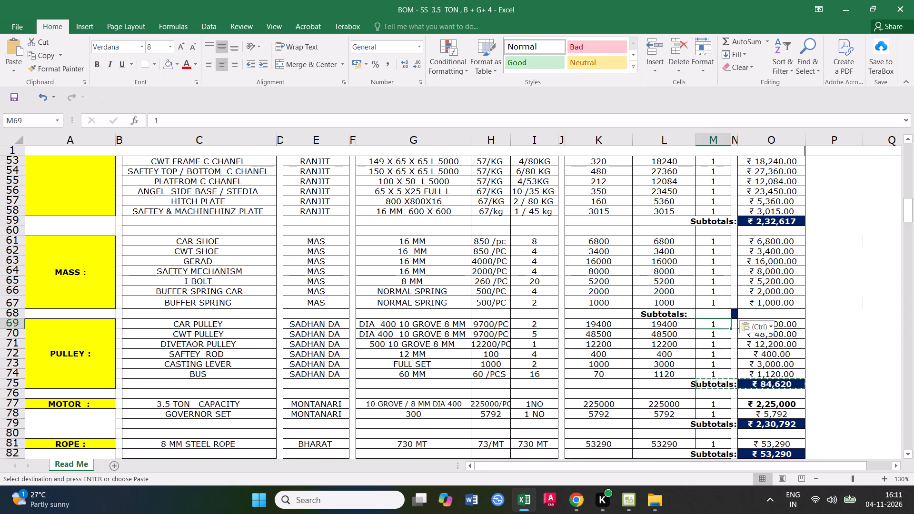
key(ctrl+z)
Paste the copied Subtotals label and total formula beneath the MASS section, starting at cell M68.
click(707, 316)
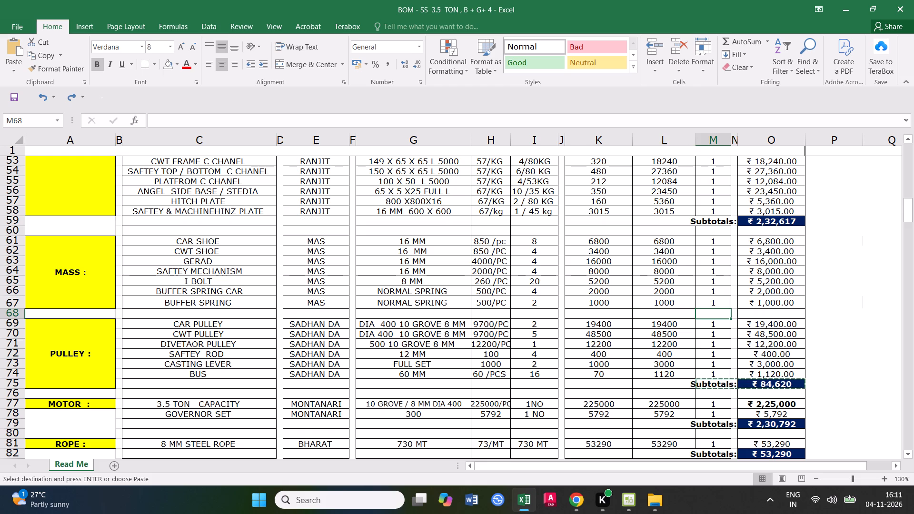
key(ctrl+v)
click(707, 338)
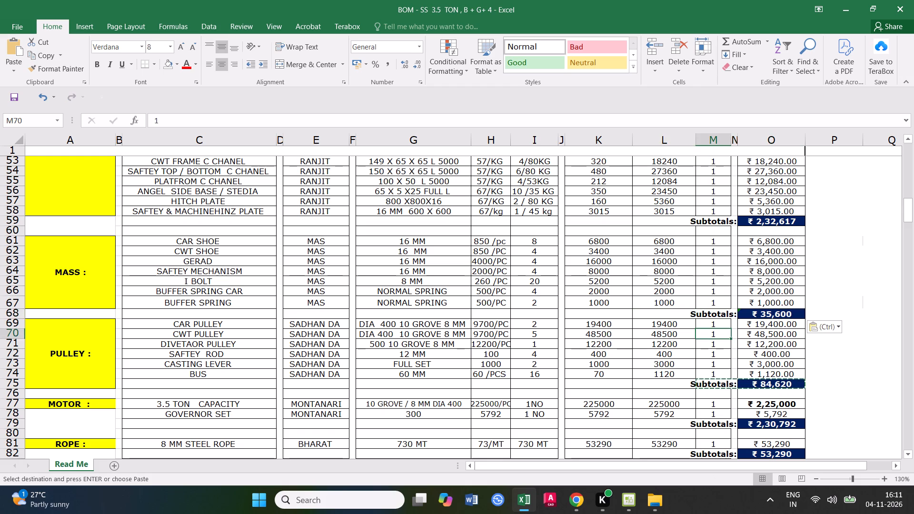
click(651, 388)
Correct the MASS subtotal formula in O68 to =SUM(O61:O67) so it includes the CAR SHOE row.
click(774, 314)
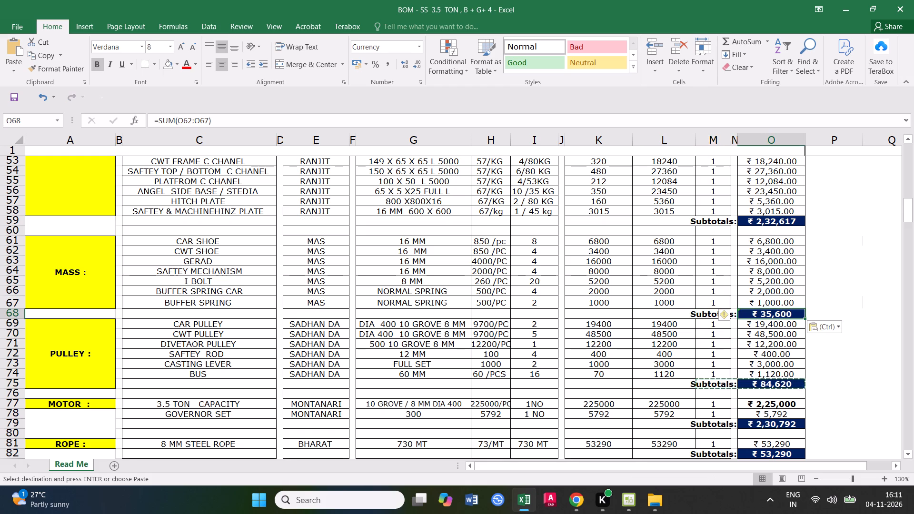
click(253, 116)
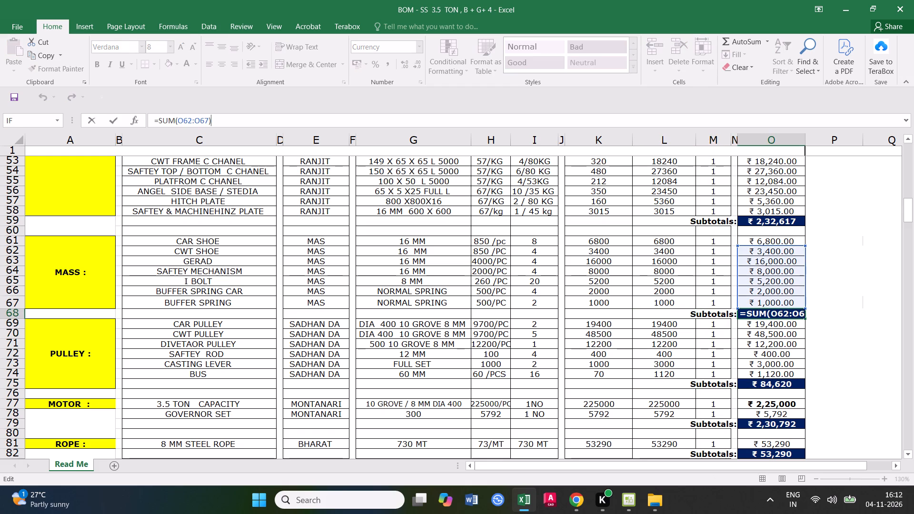
click(191, 120)
key(BackSpace)
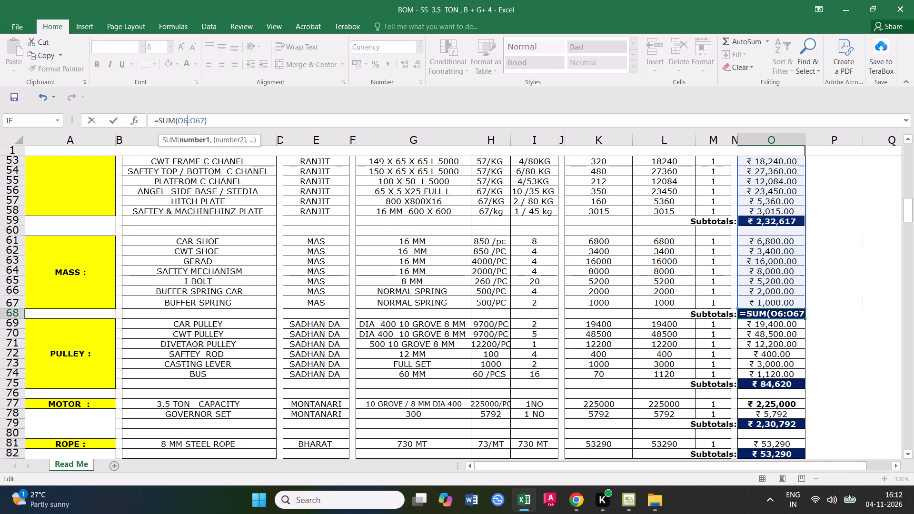
key(1)
click(424, 331)
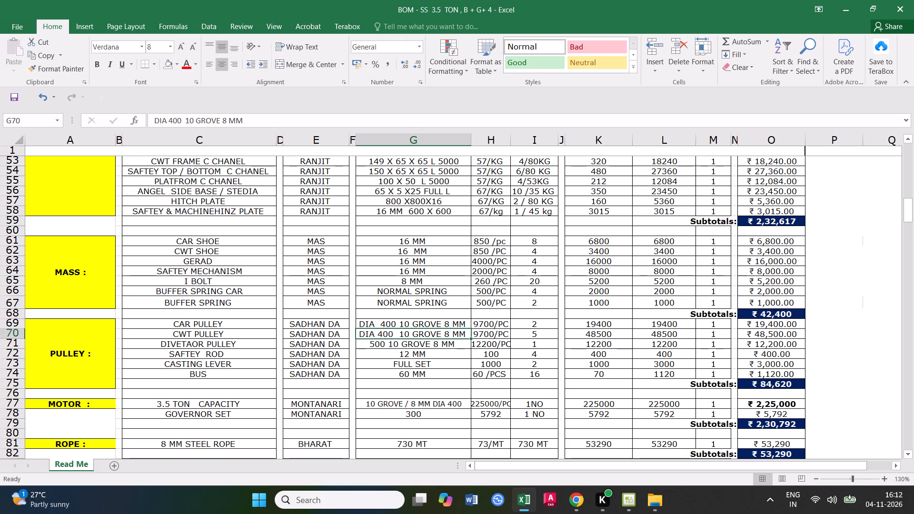
Check the subtotal formulas of the MASS and PULLEY sections in O68 and O75 against their item rows.
click(781, 315)
click(223, 120)
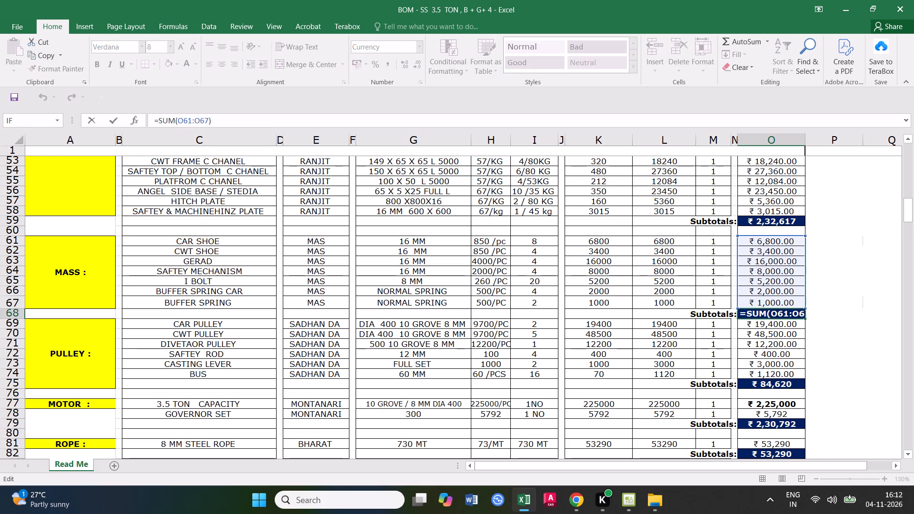
click(775, 384)
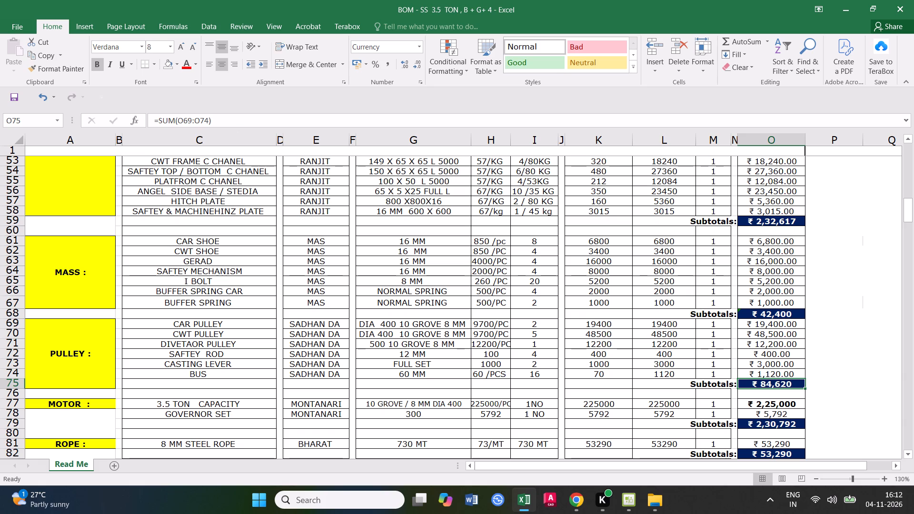
click(233, 119)
click(532, 374)
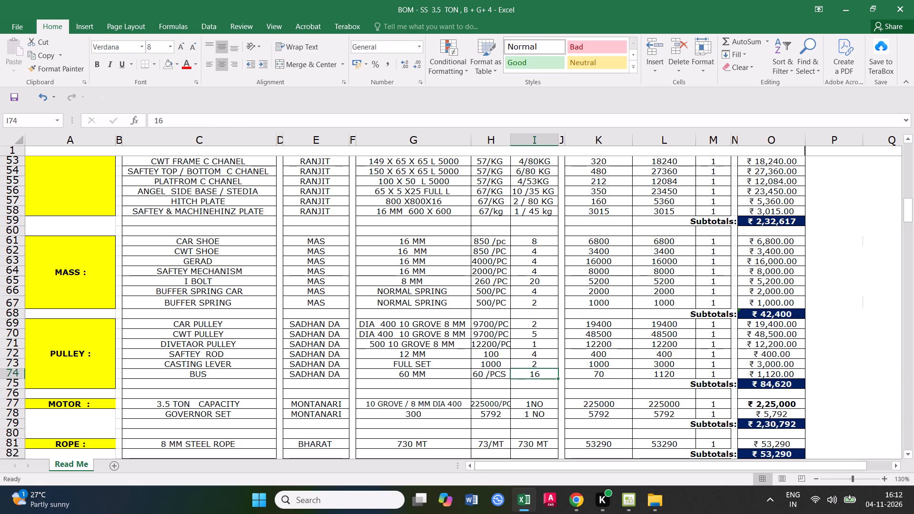
click(644, 362)
click(775, 314)
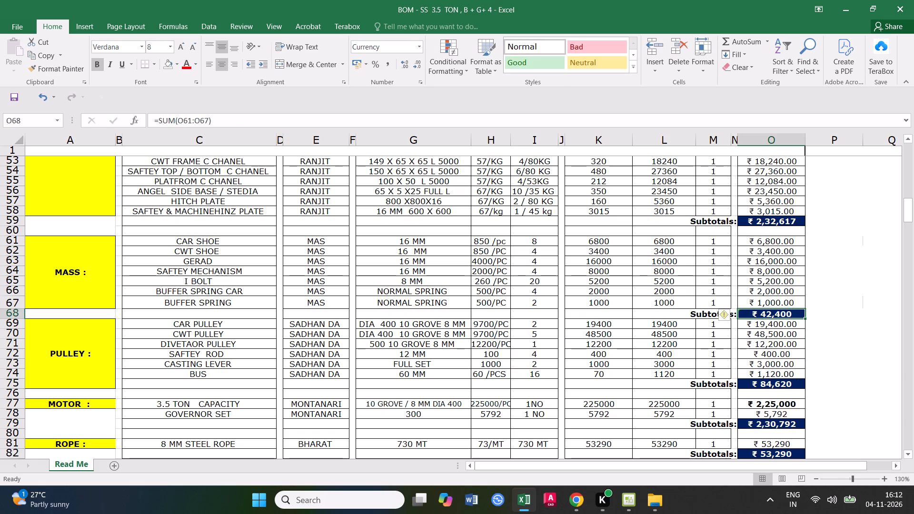
click(620, 358)
click(774, 315)
click(662, 359)
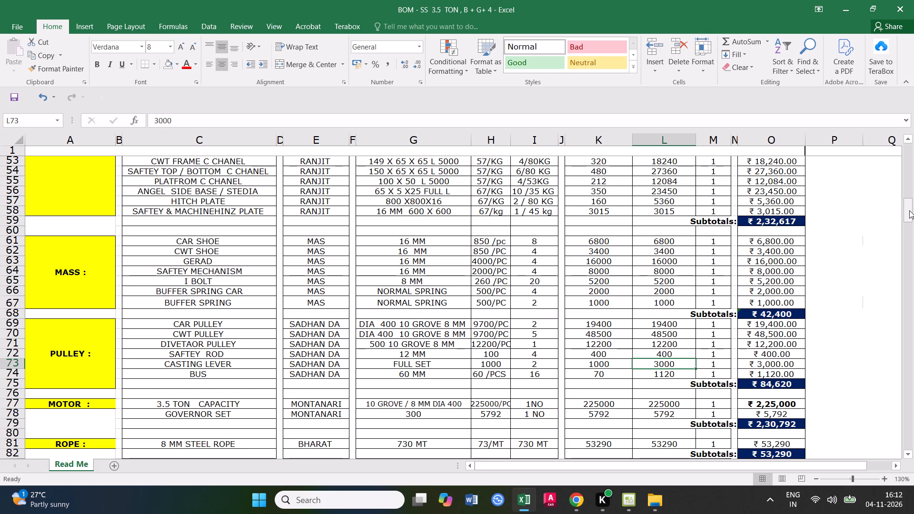
click(769, 315)
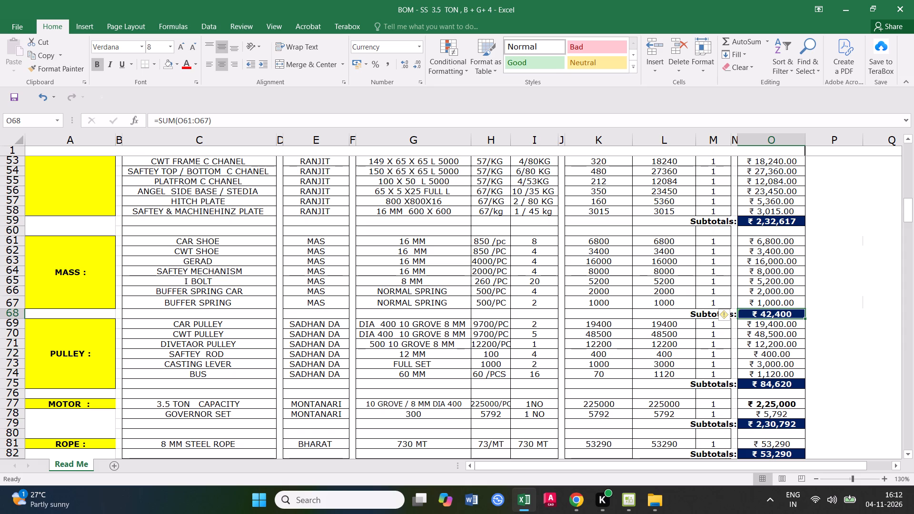
Add the MASS subtotal O68 to the ALL Totals sum formula in row 136, between O59 and O75.
drag(912, 211, 905, 266)
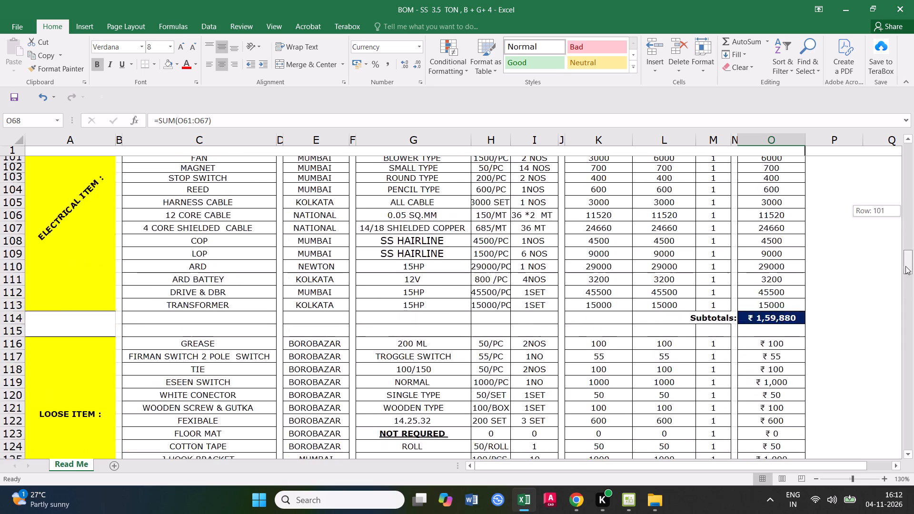
drag(905, 266, 901, 287)
click(775, 316)
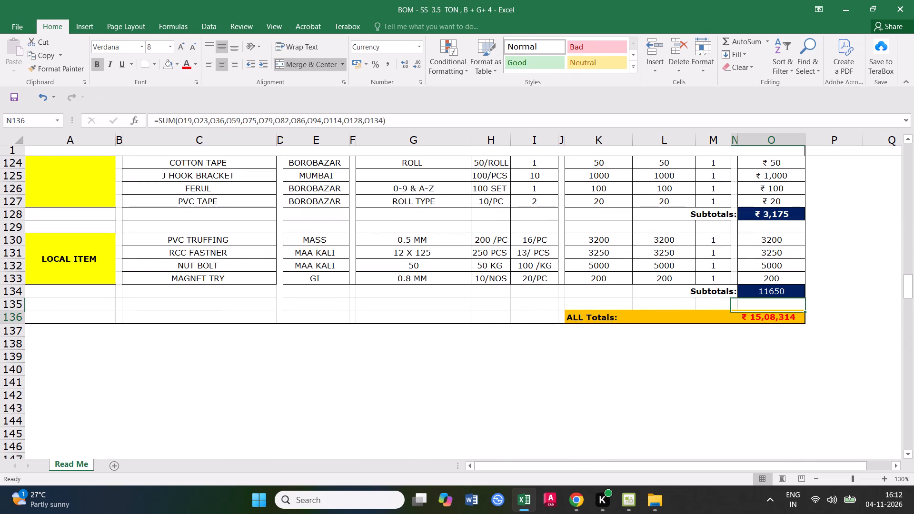
click(243, 120)
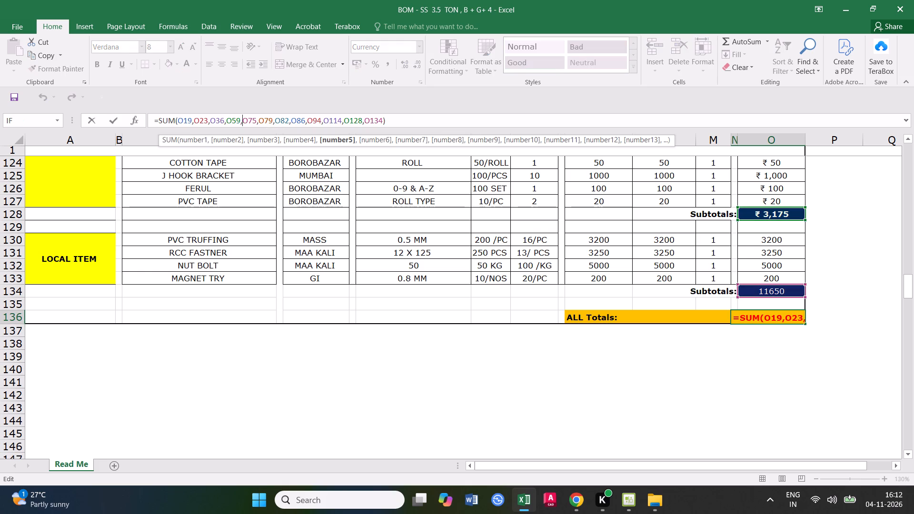
key(shift+o)
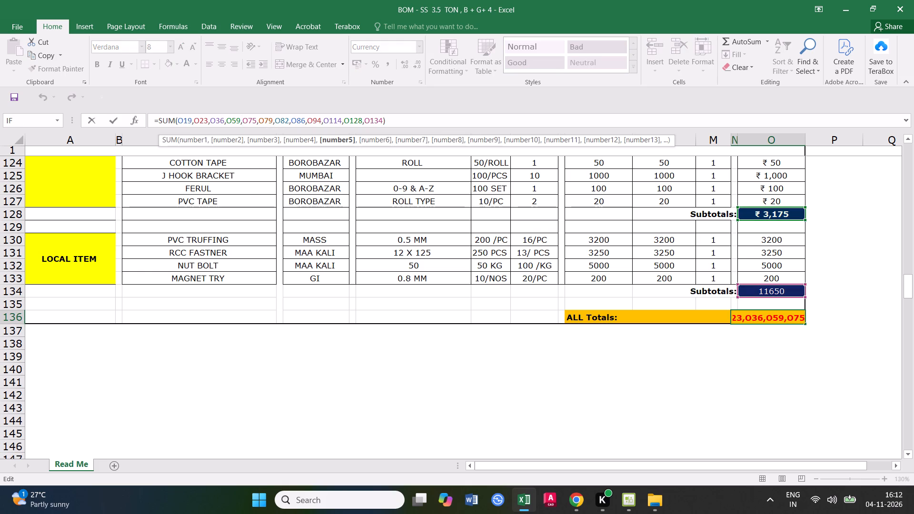
text(68)
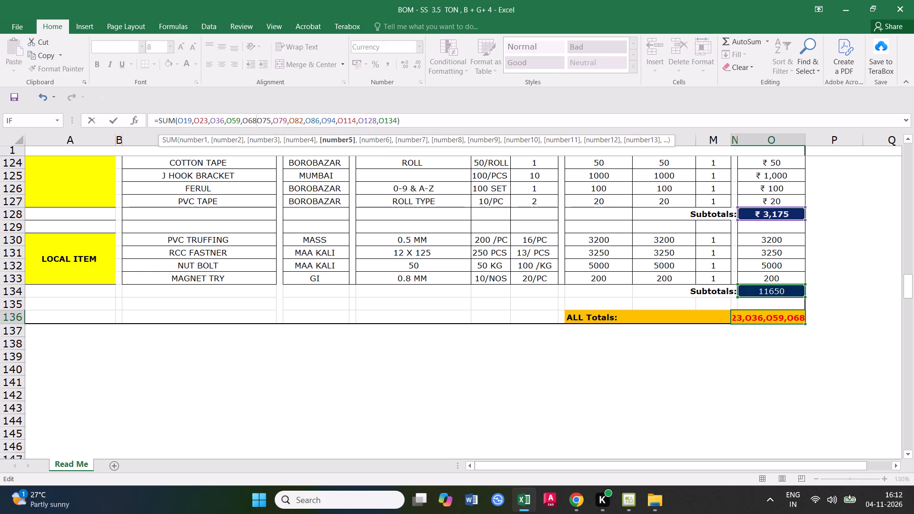
key(comma)
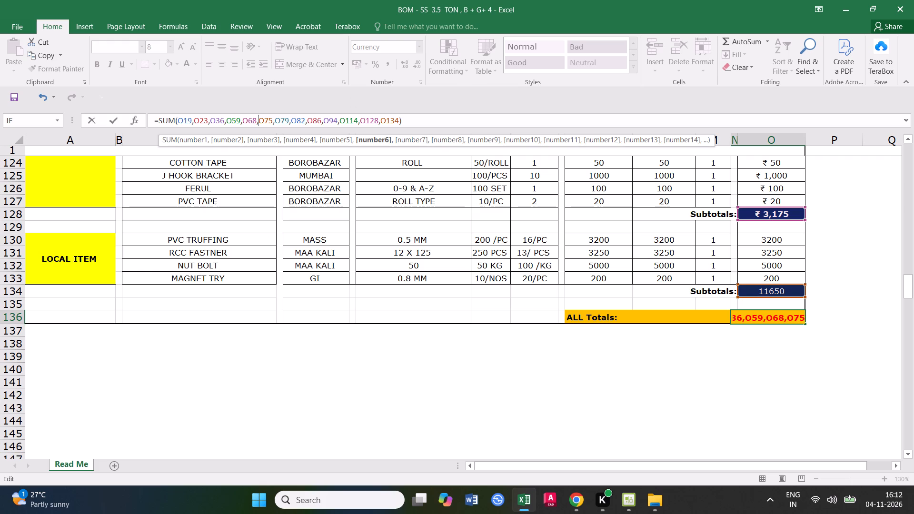
click(407, 119)
key(Return)
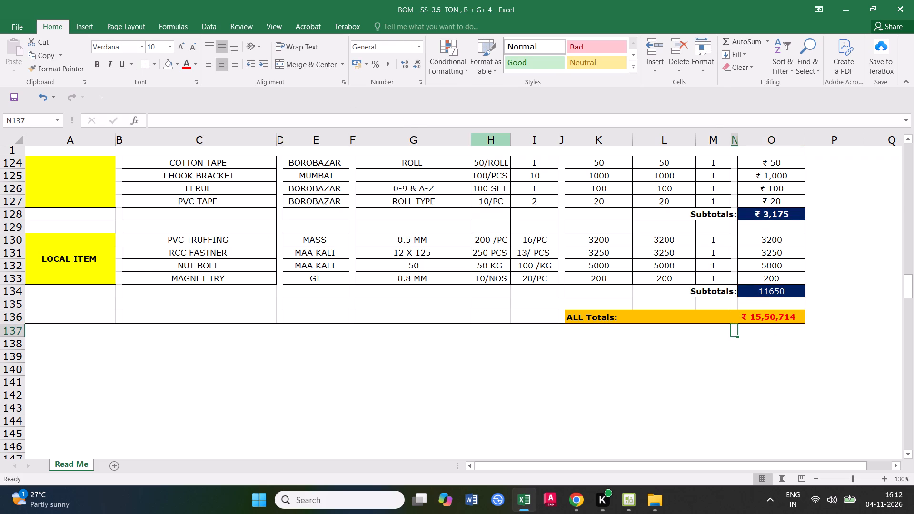
Save the workbook.
click(585, 288)
click(7, 99)
double_click(12, 98)
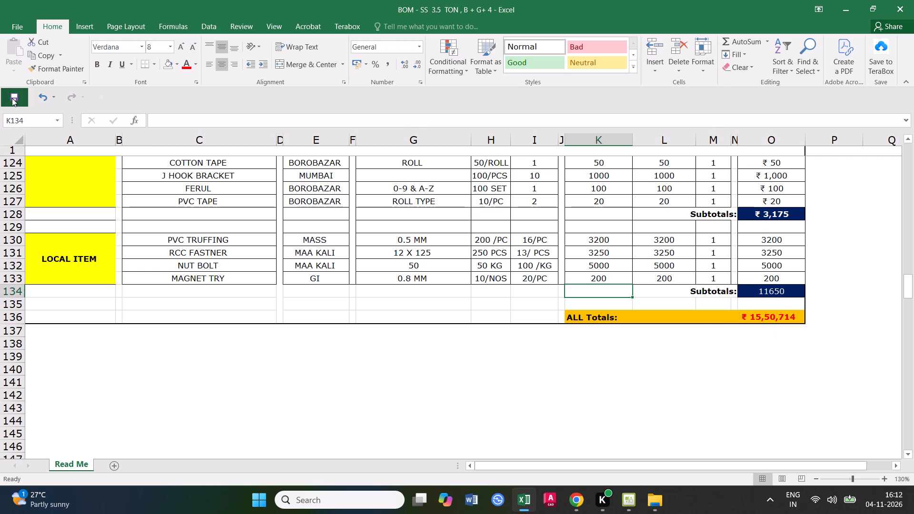
Review the price rows from MECHANICAL ITEM up to PULLEY, examining the ROPE row's 8 MM STEEL ROPE total price.
scroll(732, 291, up, 13)
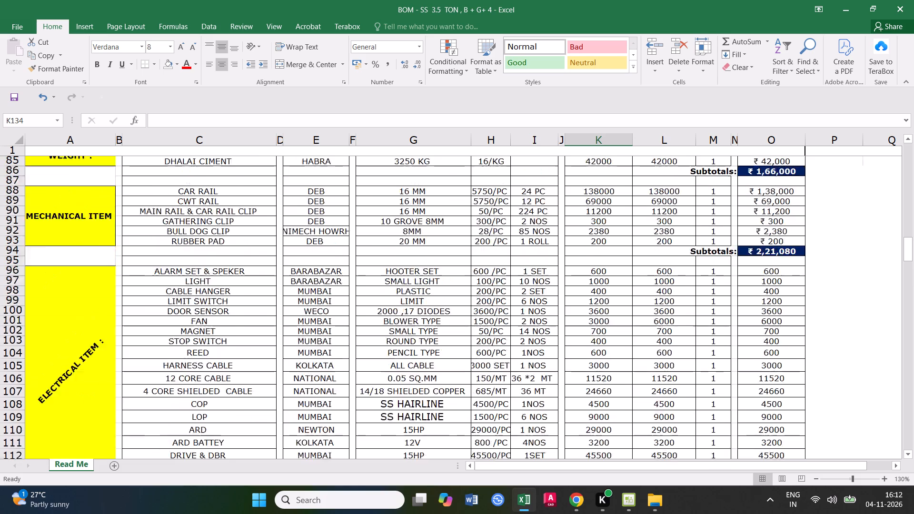
scroll(734, 296, up, 4)
click(655, 311)
scroll(733, 287, up, 2)
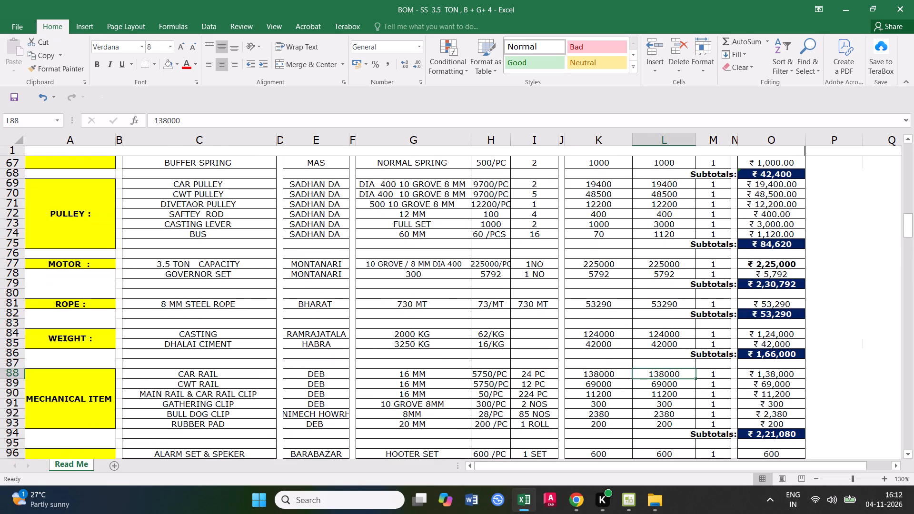
click(569, 355)
click(765, 306)
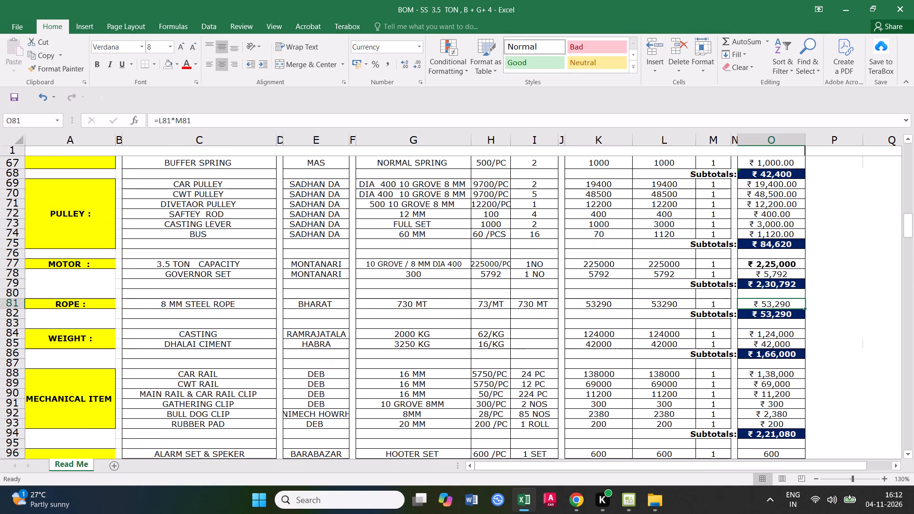
click(11, 303)
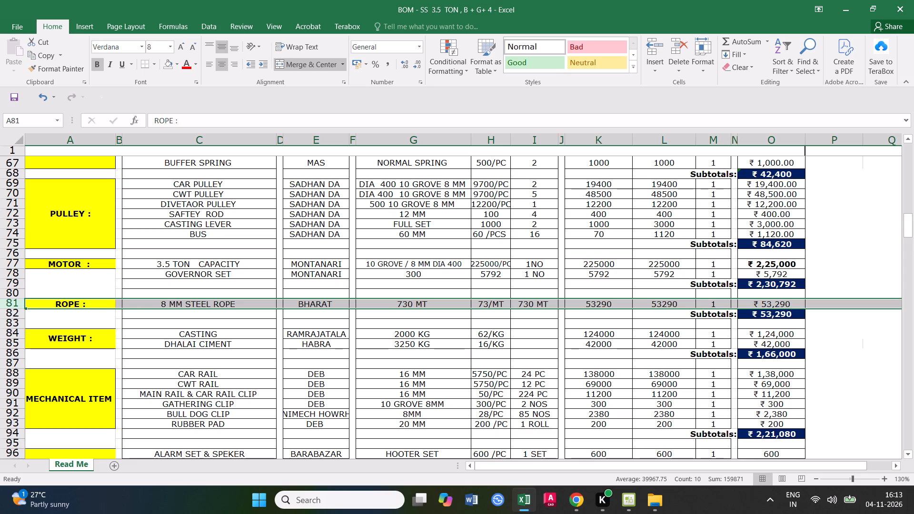
click(457, 341)
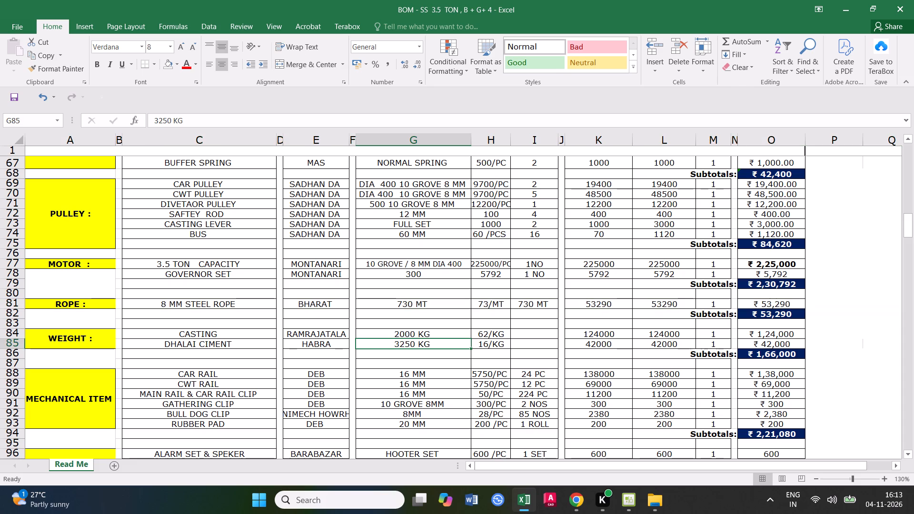
Check that the SS SHEET subtotal formula in O19 covers all of the section's item rows.
scroll(630, 315, up, 20)
scroll(630, 315, up, 1)
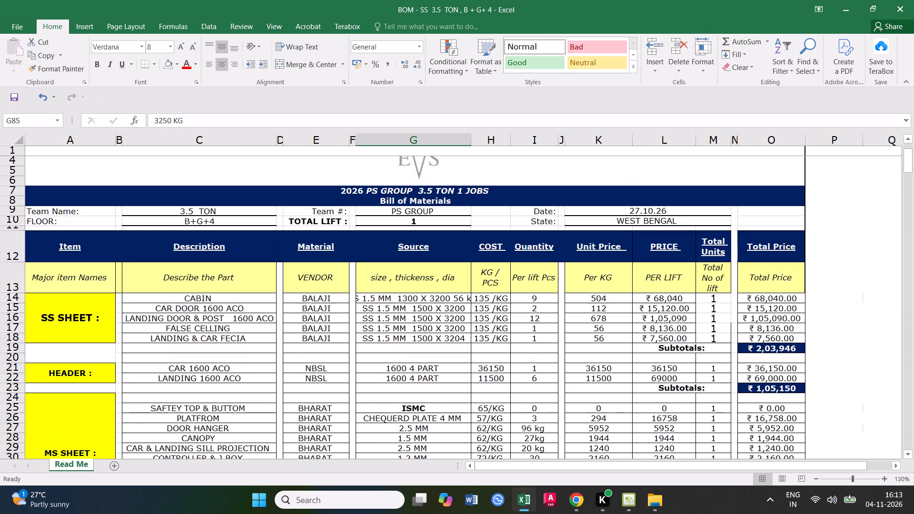
scroll(643, 282, down, 4)
scroll(654, 284, up, 3)
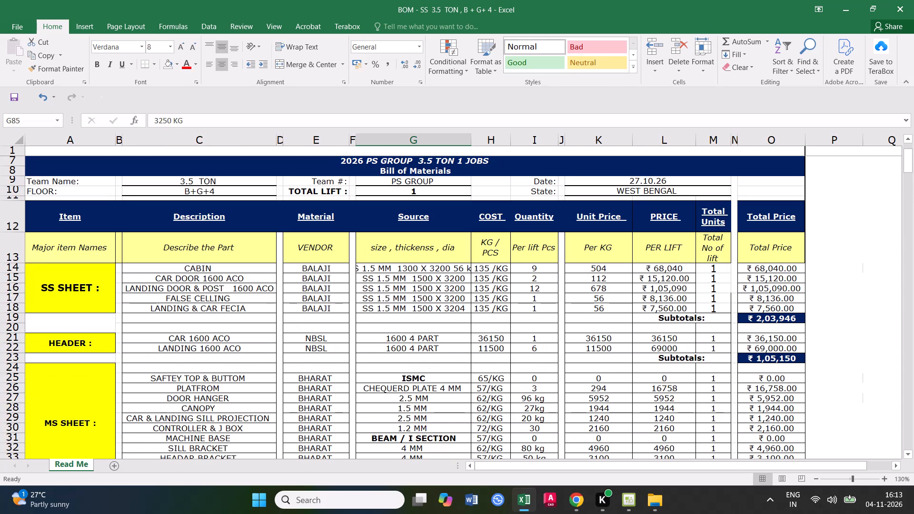
click(766, 318)
click(260, 117)
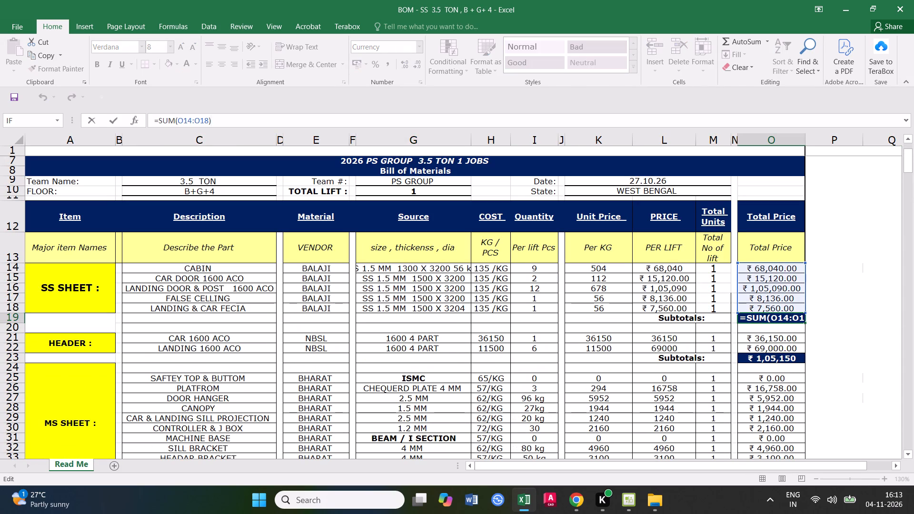
click(527, 356)
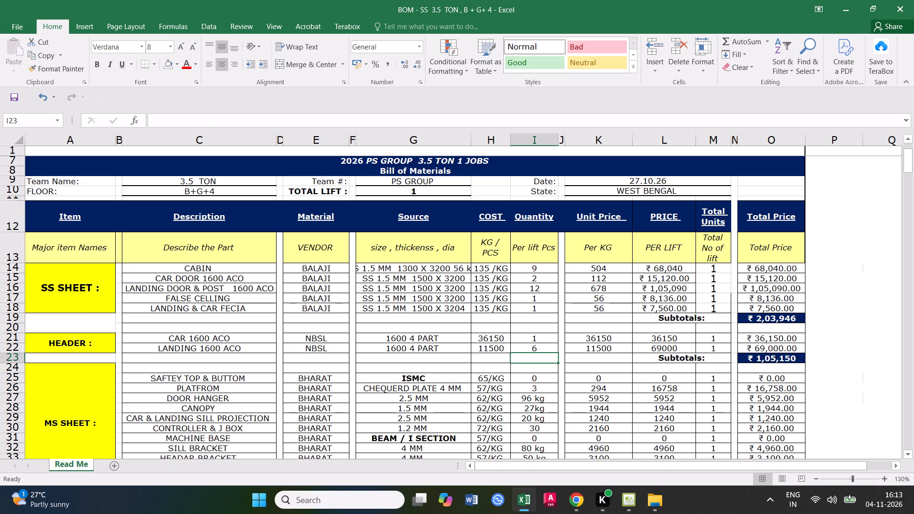
click(766, 320)
click(224, 123)
click(459, 369)
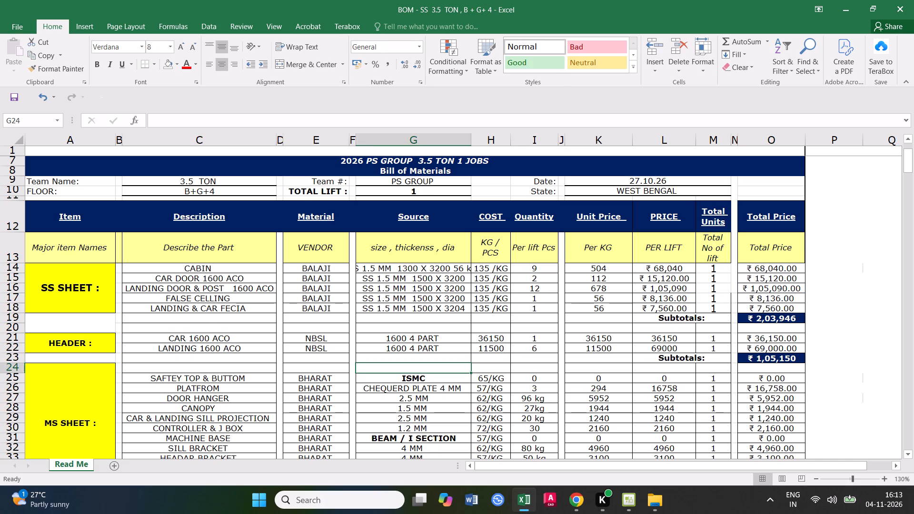
click(771, 321)
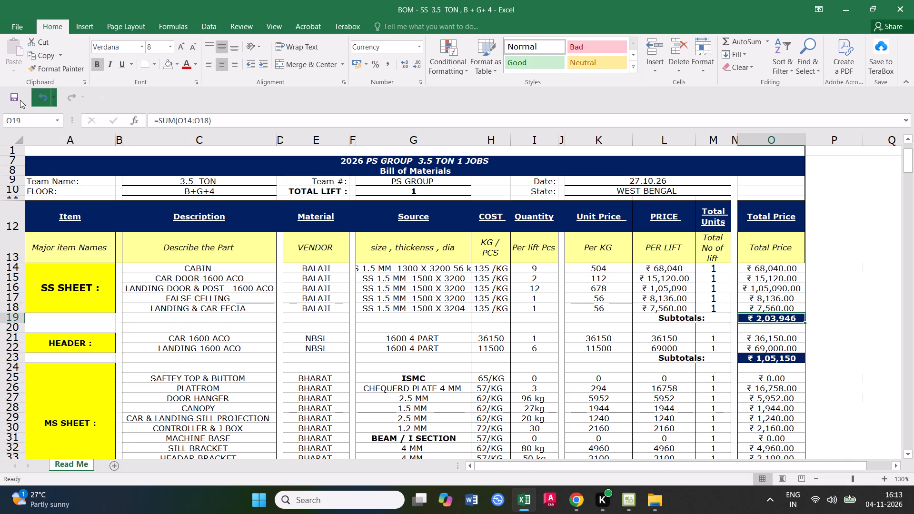
Save the workbook again.
click(20, 100)
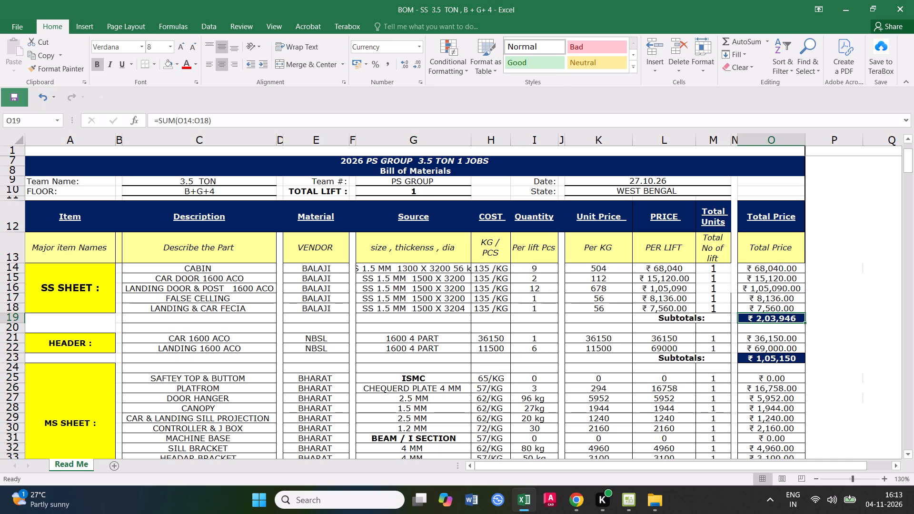
Examine the SS SHEET total prices, comparing the LANDING DOOR & POST row's quantity, unit price, price per lift and total price.
click(776, 269)
click(775, 277)
click(775, 289)
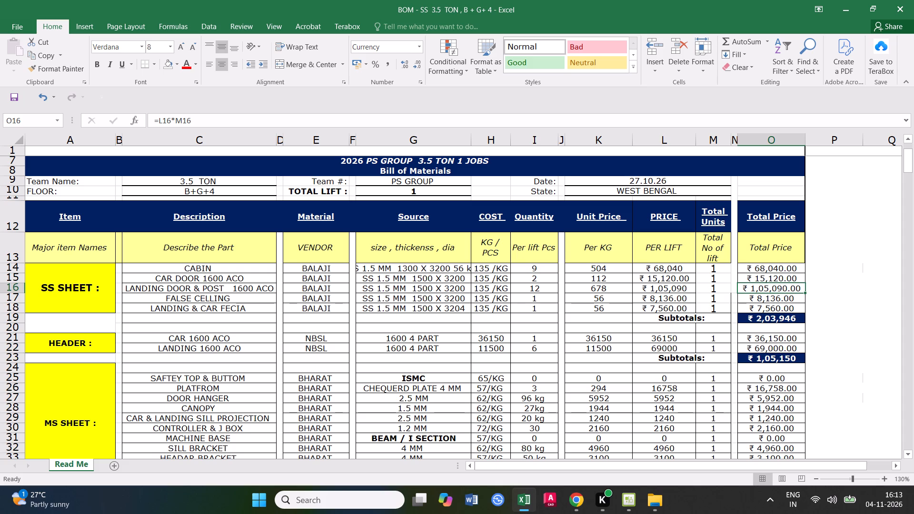
click(668, 289)
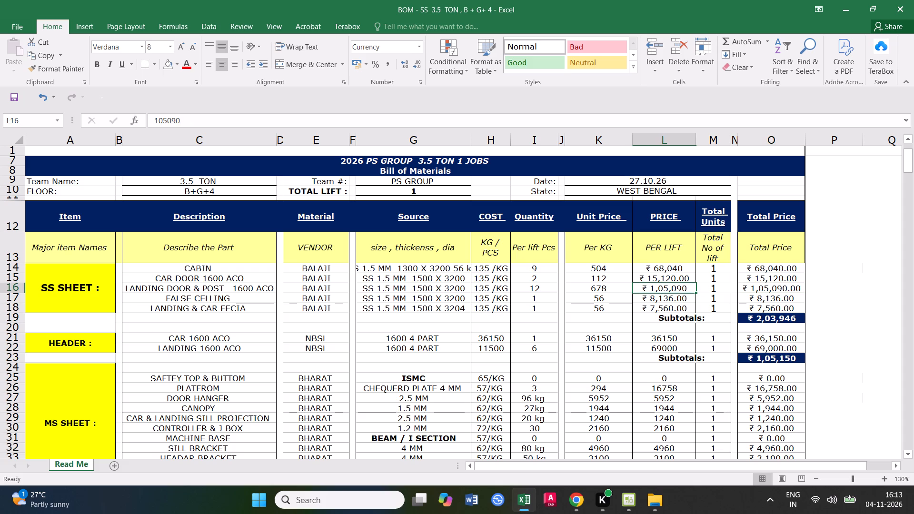
click(776, 286)
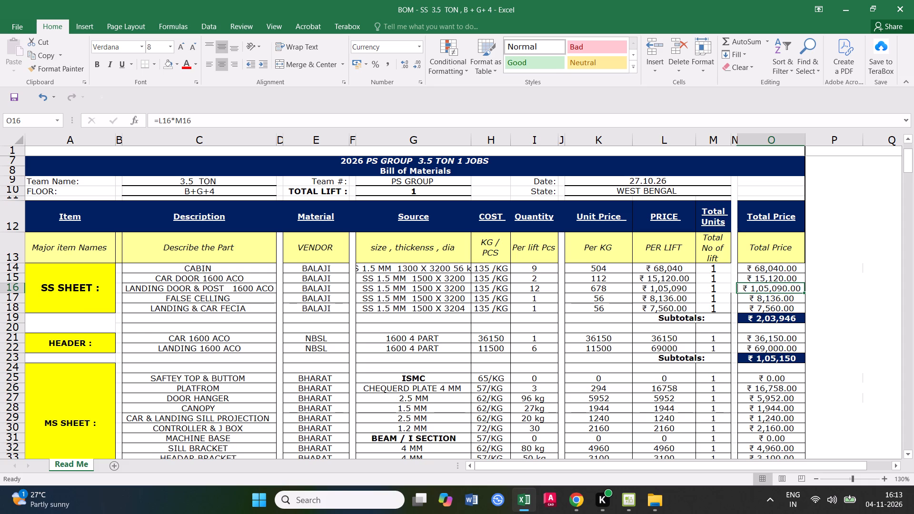
click(596, 289)
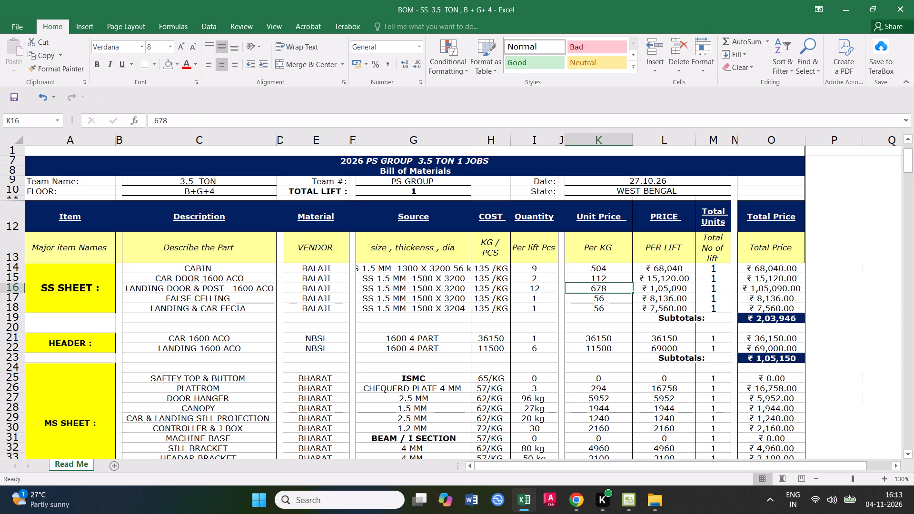
click(760, 288)
click(682, 287)
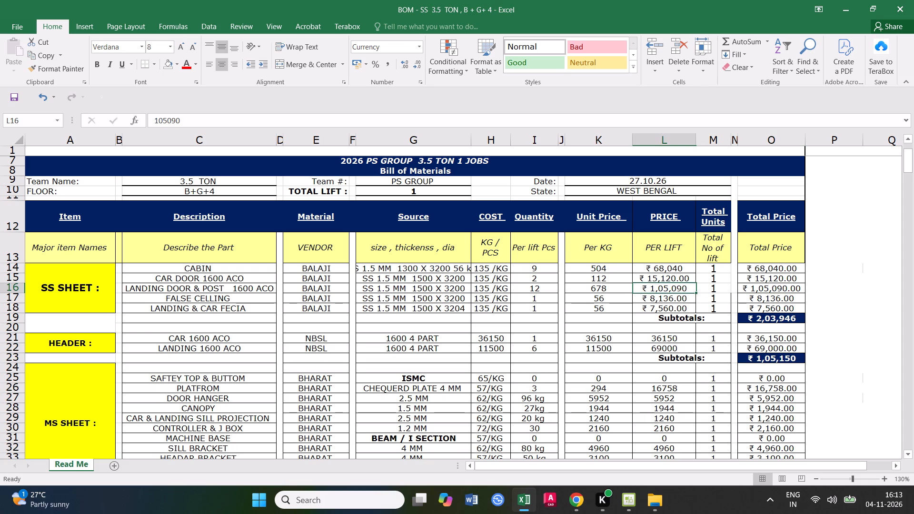
click(774, 291)
click(596, 290)
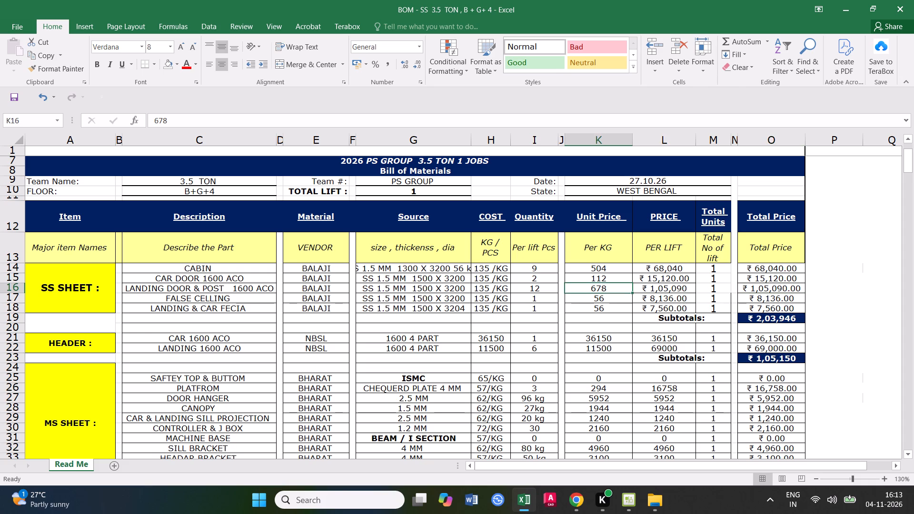
click(540, 288)
click(597, 287)
click(682, 289)
click(789, 286)
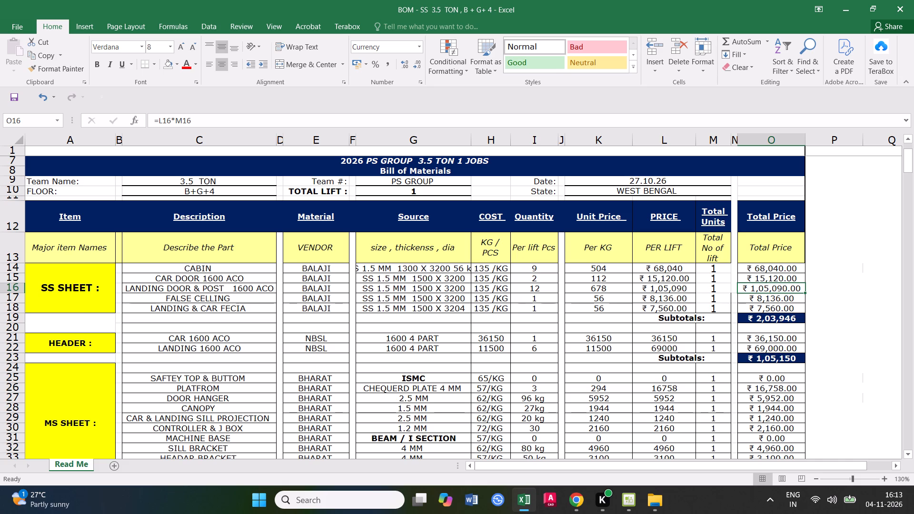
click(20, 288)
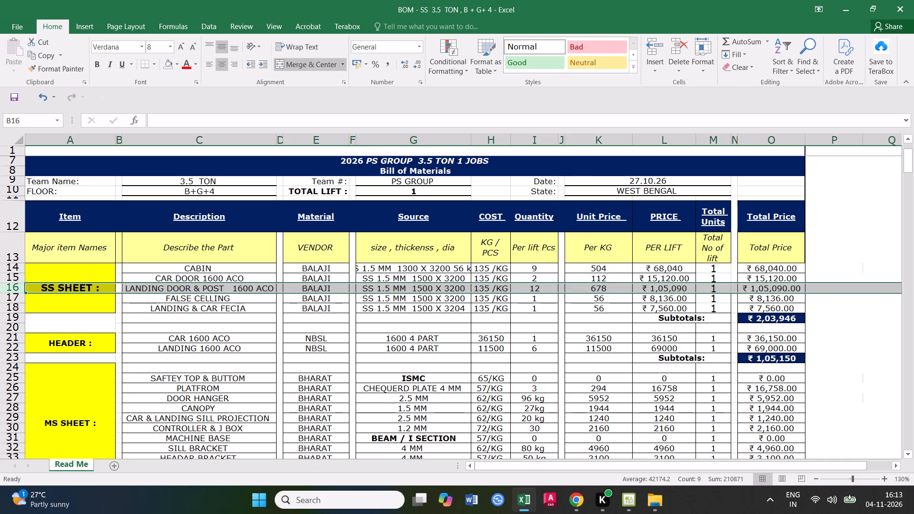
Check the formula behind the LANDING DOOR & POST total price in O16.
click(782, 287)
click(203, 120)
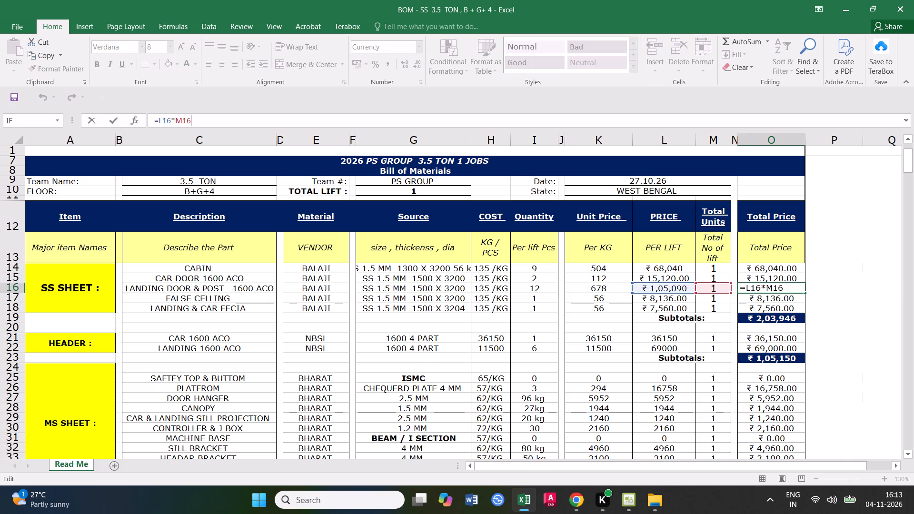
click(629, 301)
click(786, 287)
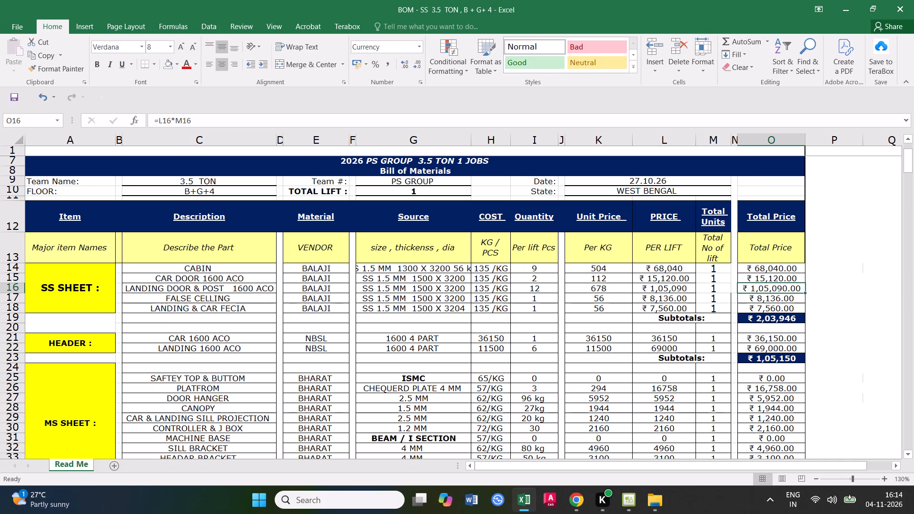
click(779, 306)
click(786, 287)
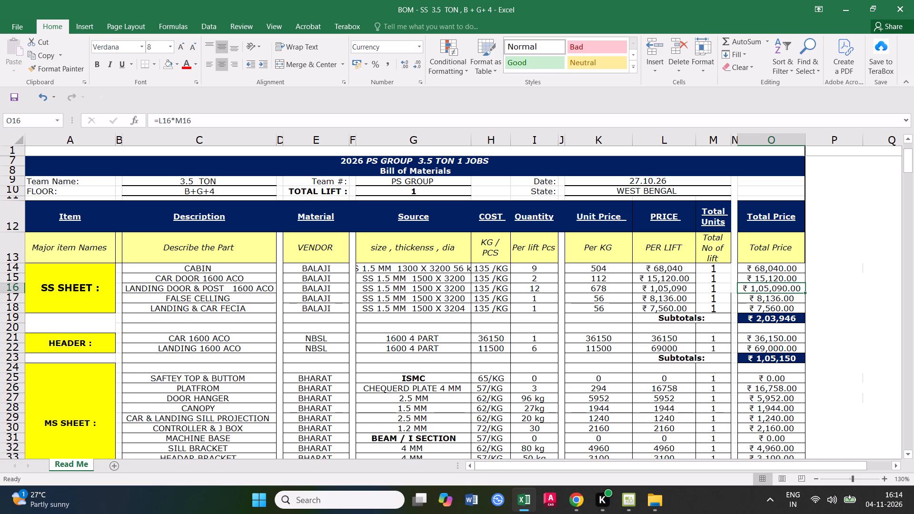
In Calculator, multiply 678 by 135 to work out the LANDING DOOR & POST price per lift, and repeat the calculation.
text(678)
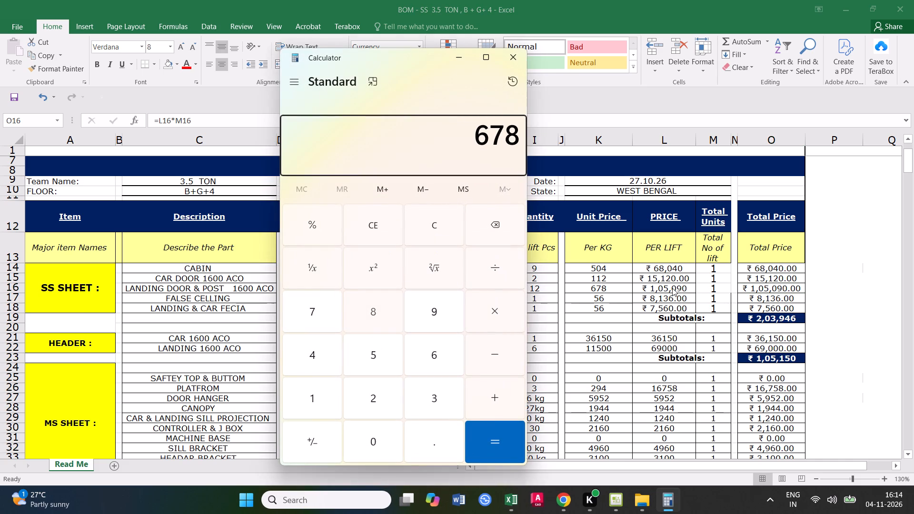
key(asterisk)
text(135)
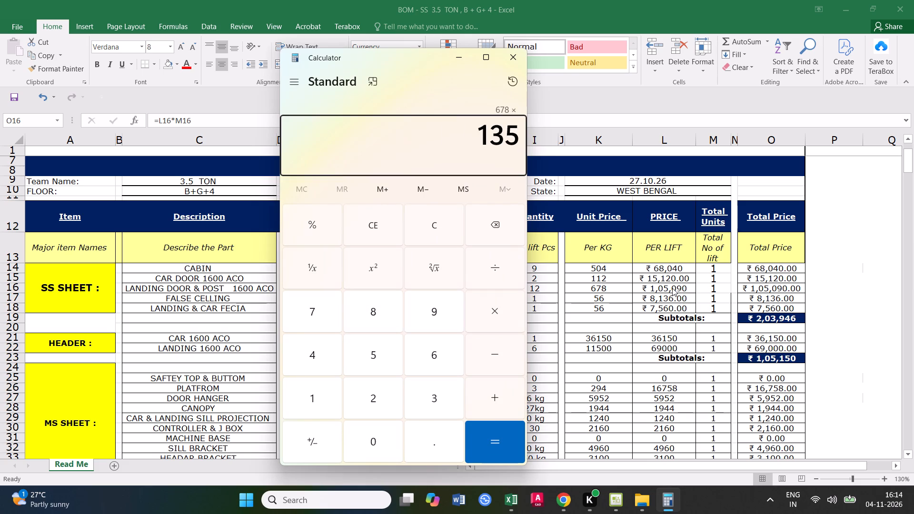
key(Return)
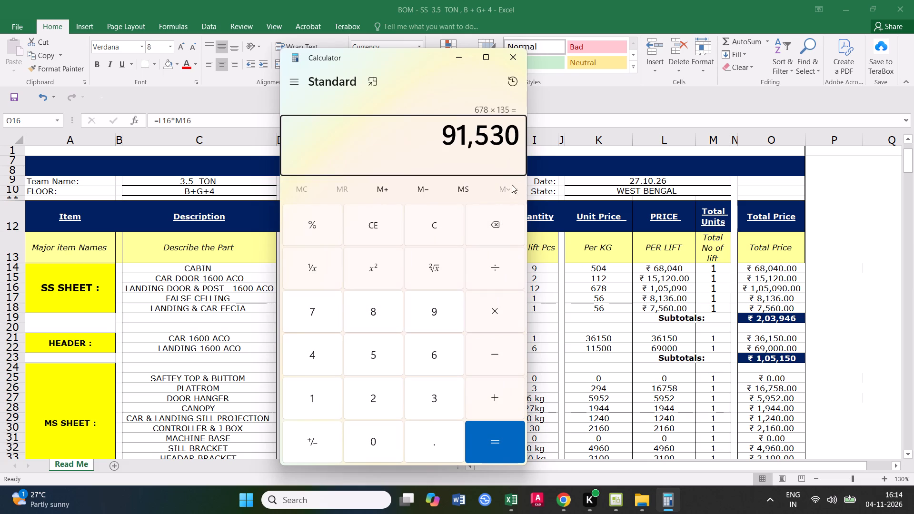
click(509, 60)
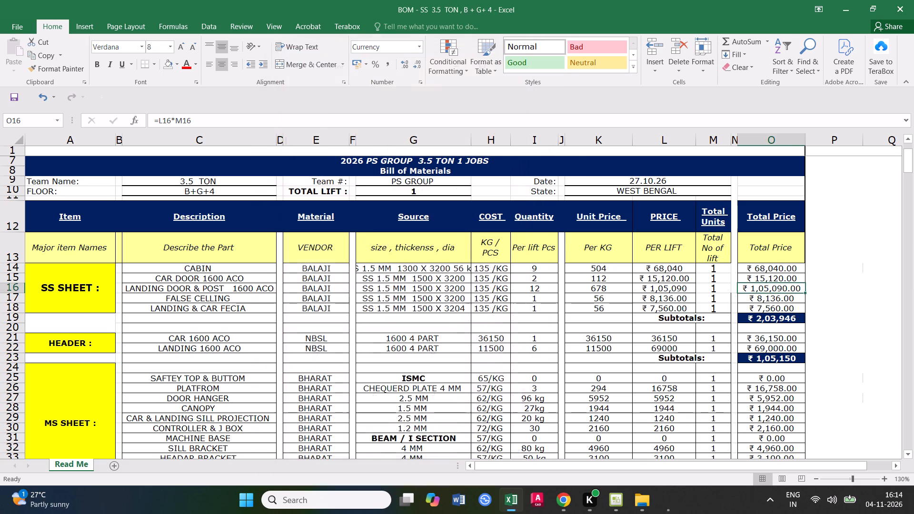
click(670, 287)
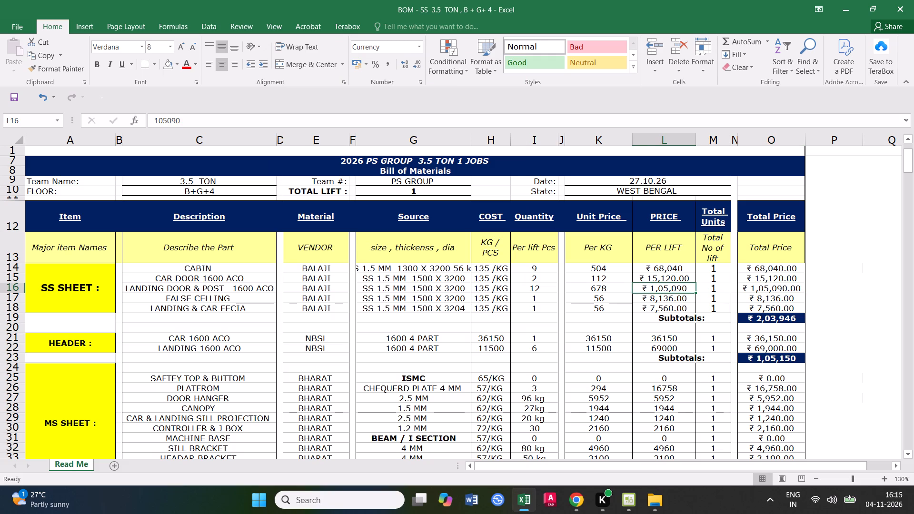
text(678*135)
key(Return)
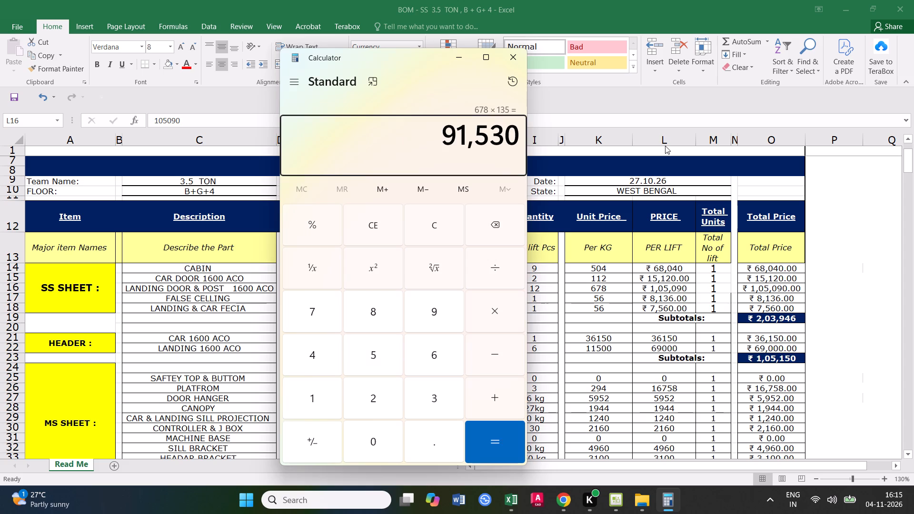
click(512, 58)
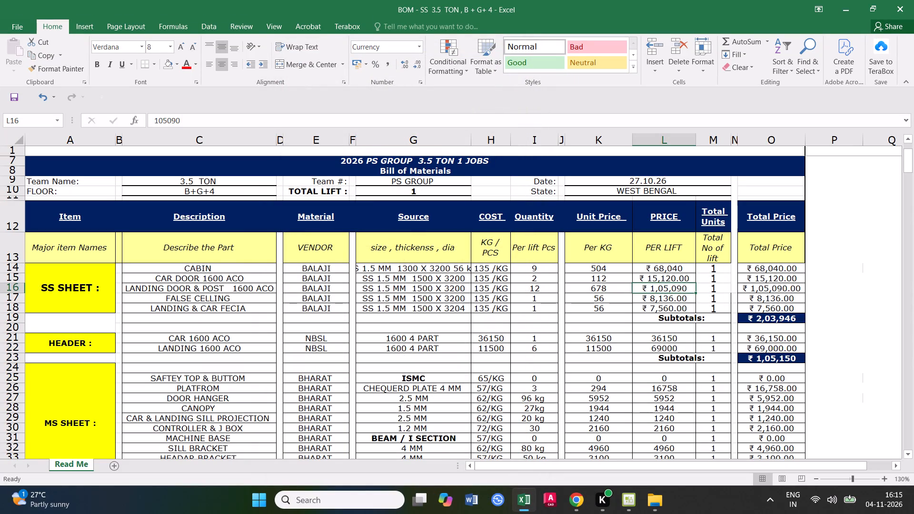
Back in Excel, set the LANDING DOOR & POST price per lift in L16 to 91530.
click(669, 287)
text(9155)
key(BackSpace)
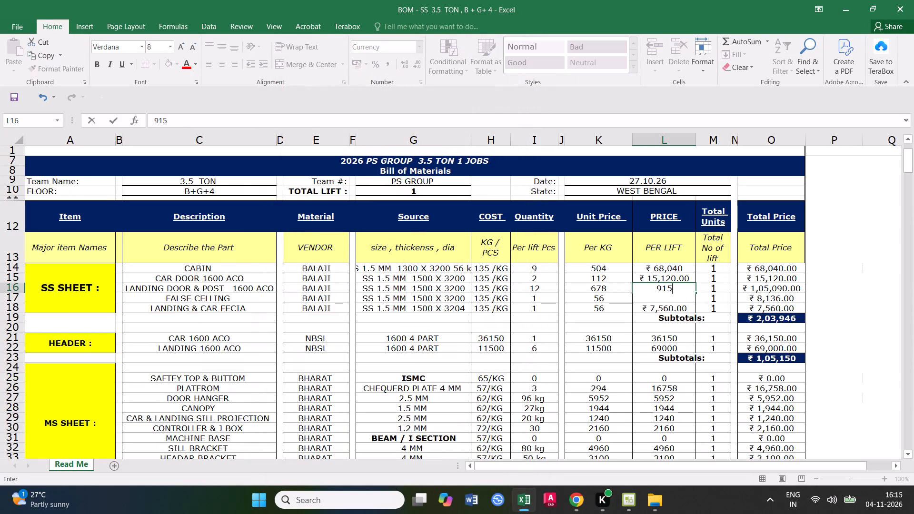
text(30)
click(668, 342)
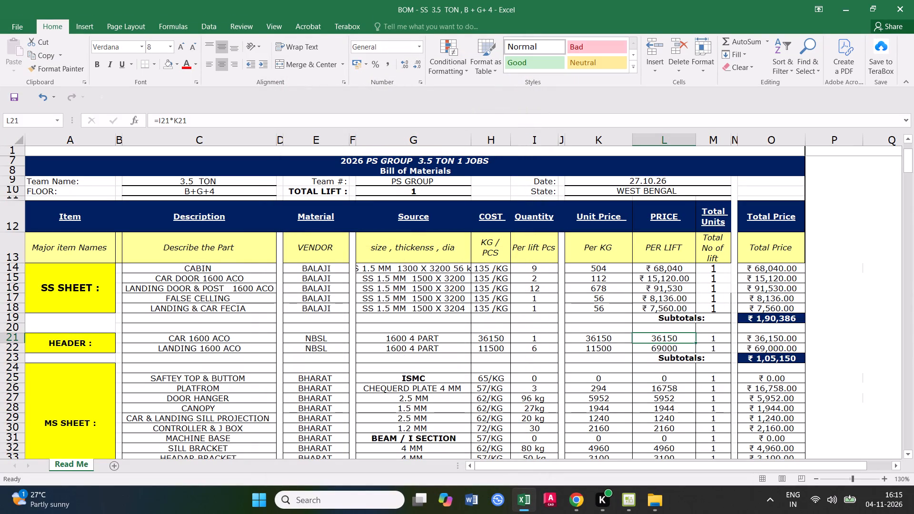
click(722, 357)
Recheck 678 × 135 in Calculator against the LANDING DOOR & POST row's unit price, price per lift and total price.
click(661, 289)
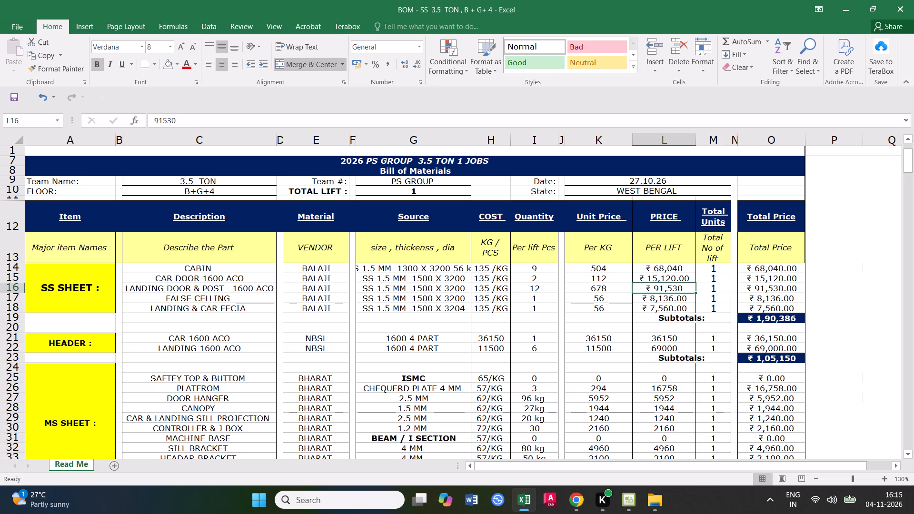
click(604, 287)
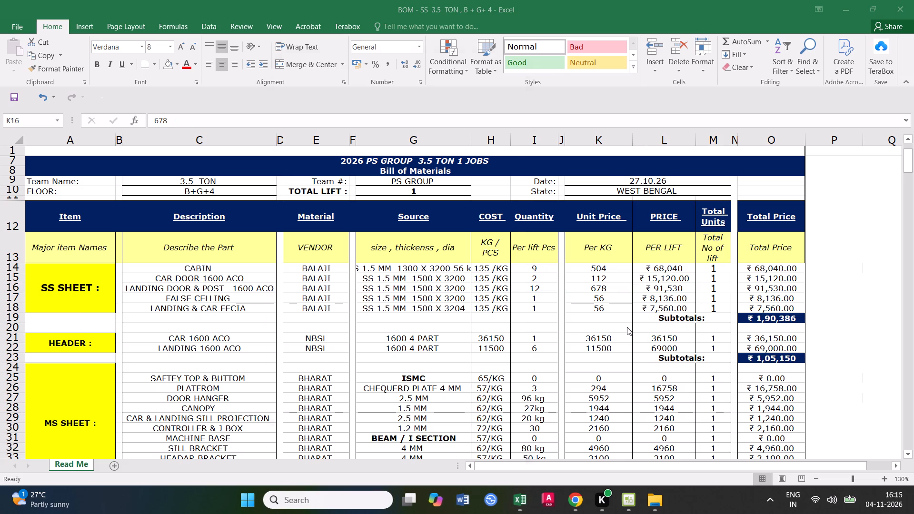
text(678)
key(asterisk)
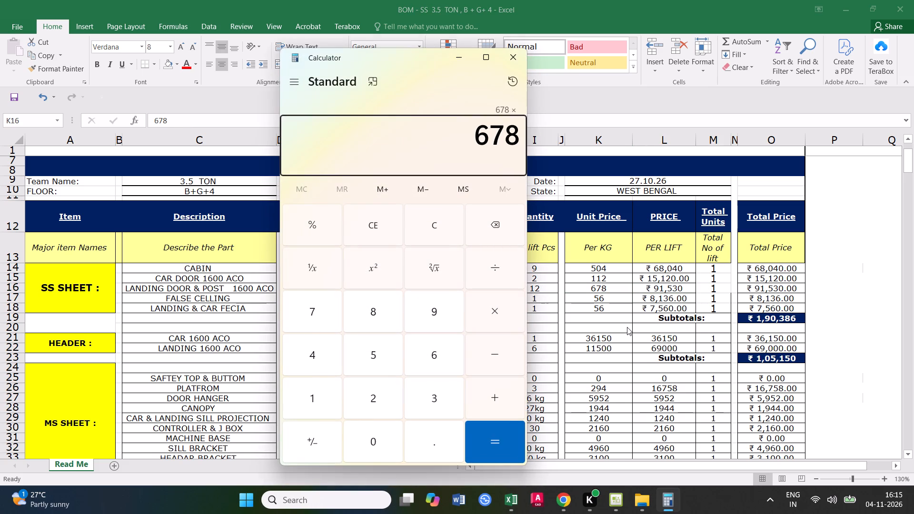
text(135)
key(Return)
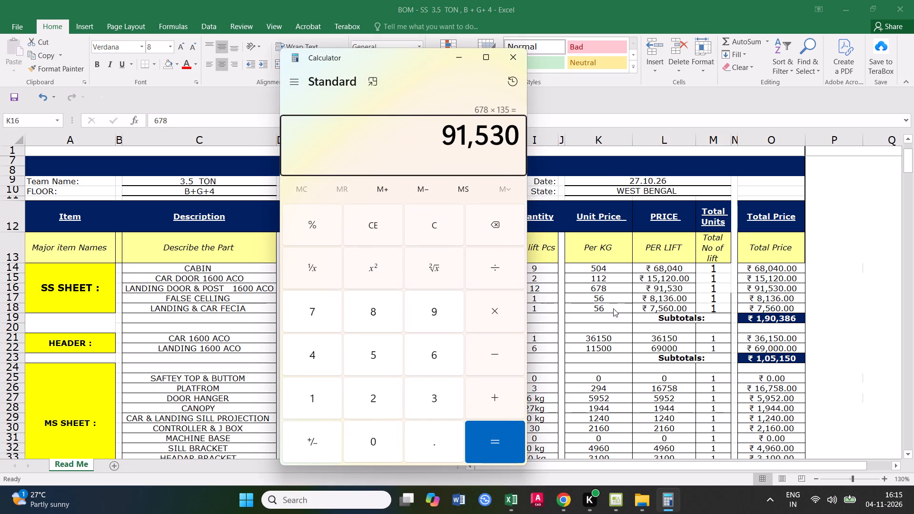
click(520, 59)
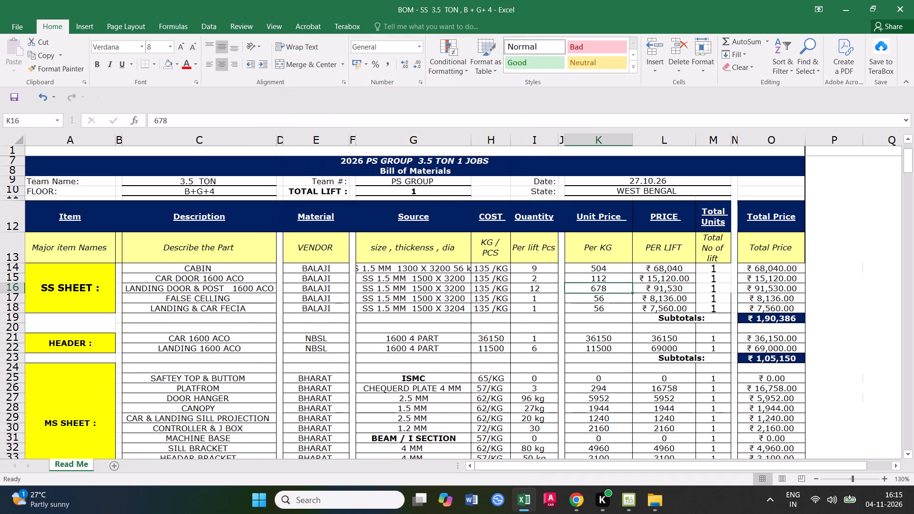
click(672, 287)
click(747, 290)
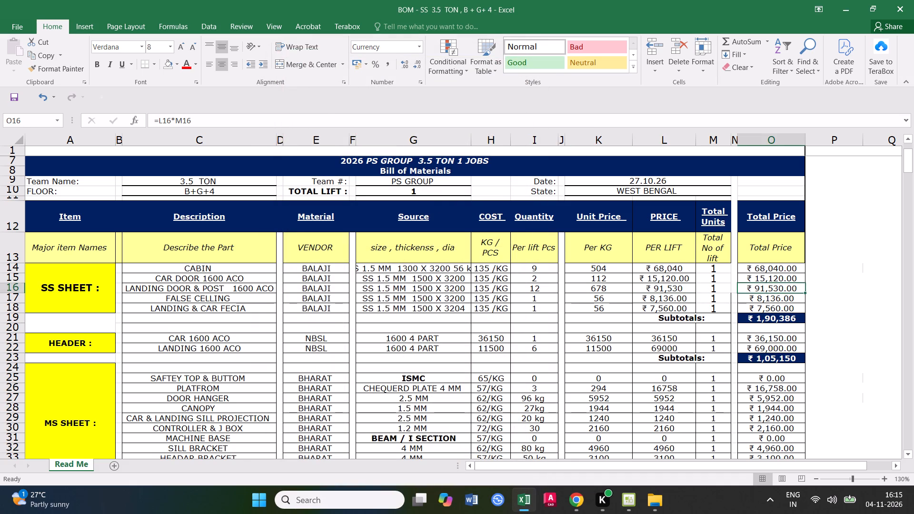
click(664, 289)
click(598, 291)
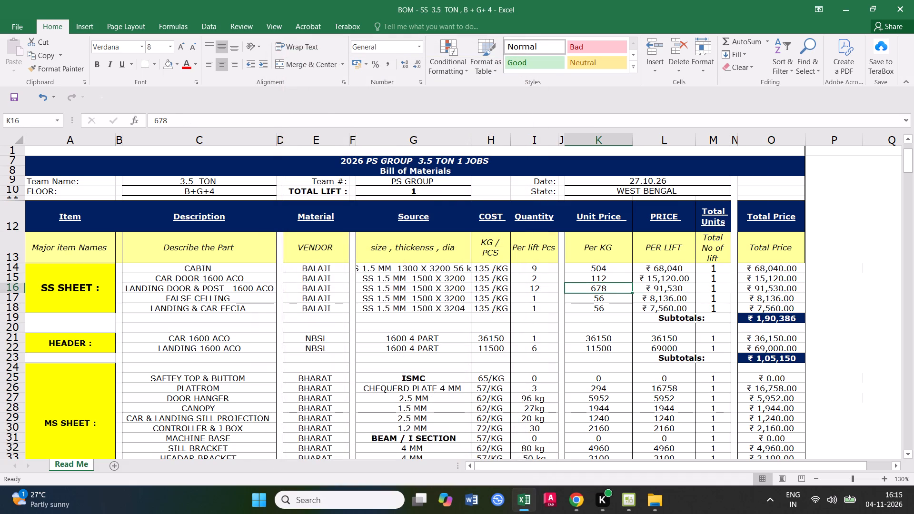
Save the workbook with the corrected LANDING DOOR & POST price.
click(12, 288)
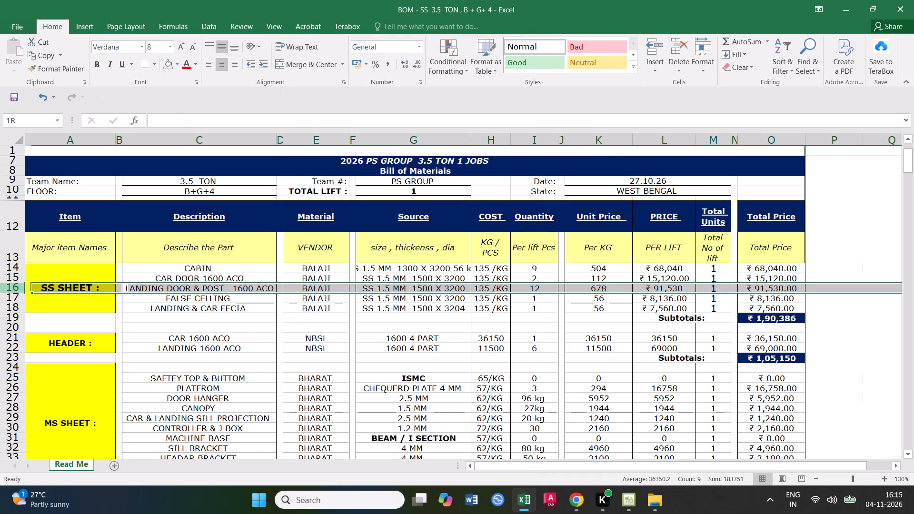
click(11, 93)
double_click(15, 96)
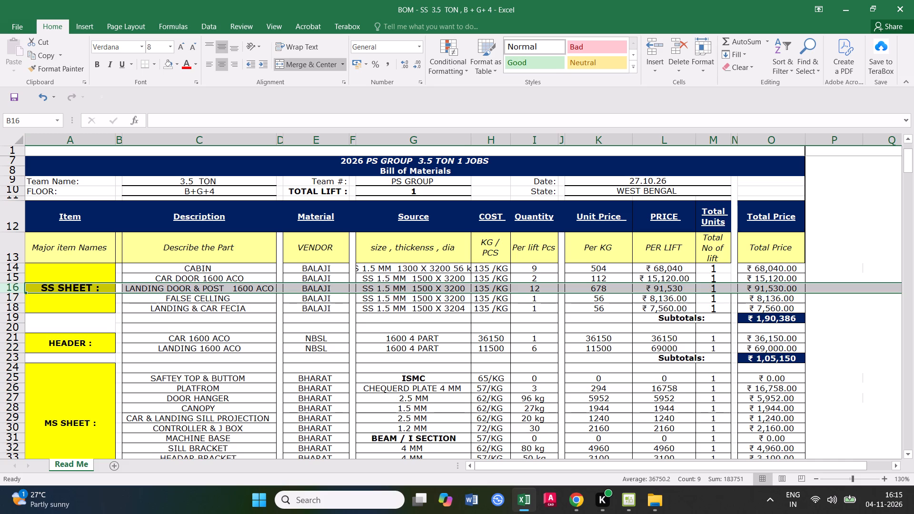
Compare the LANDING DOOR & POST price per lift with its total price, checking the O16 formula and the HEADER section's CAR 1600 ACO prices.
click(725, 345)
click(765, 289)
click(670, 288)
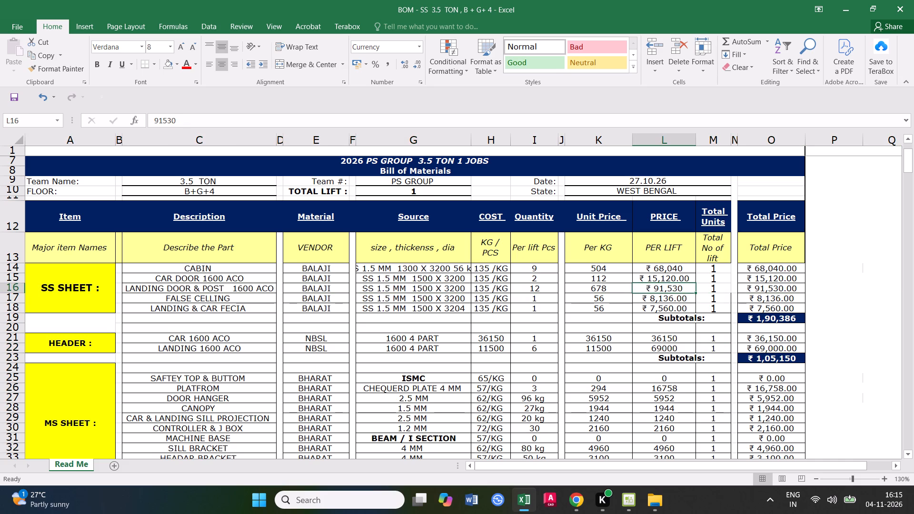
click(656, 336)
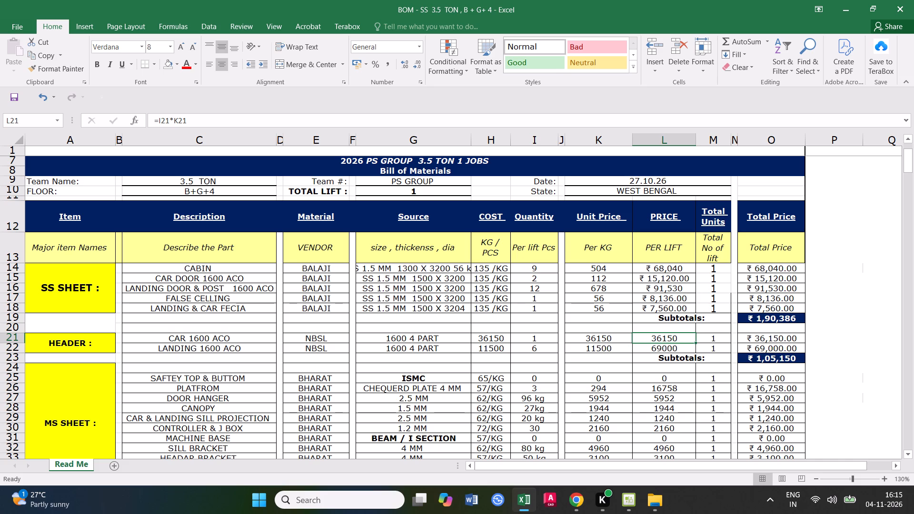
click(656, 287)
click(779, 289)
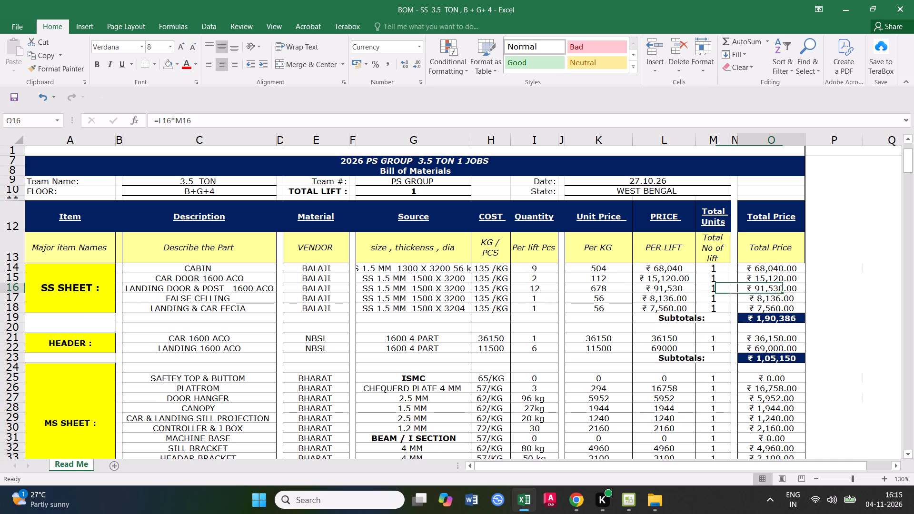
click(679, 289)
click(766, 289)
click(675, 289)
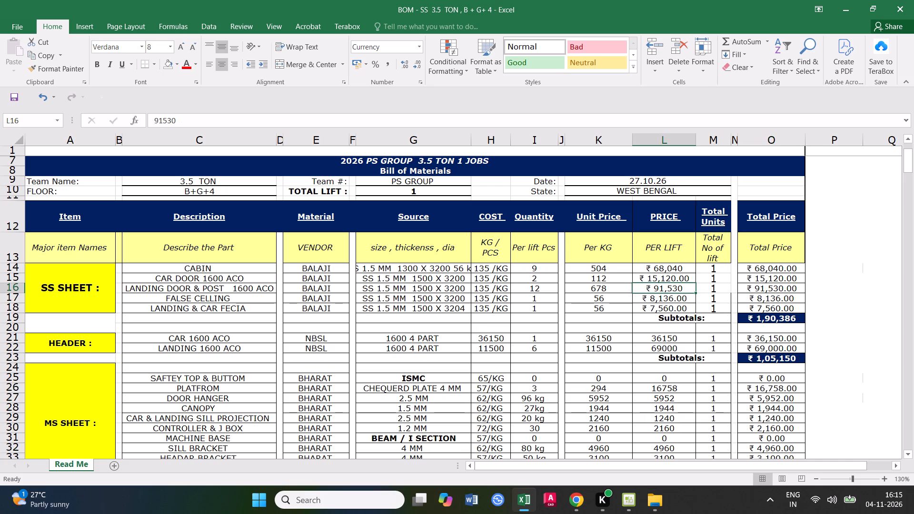
click(761, 290)
click(673, 288)
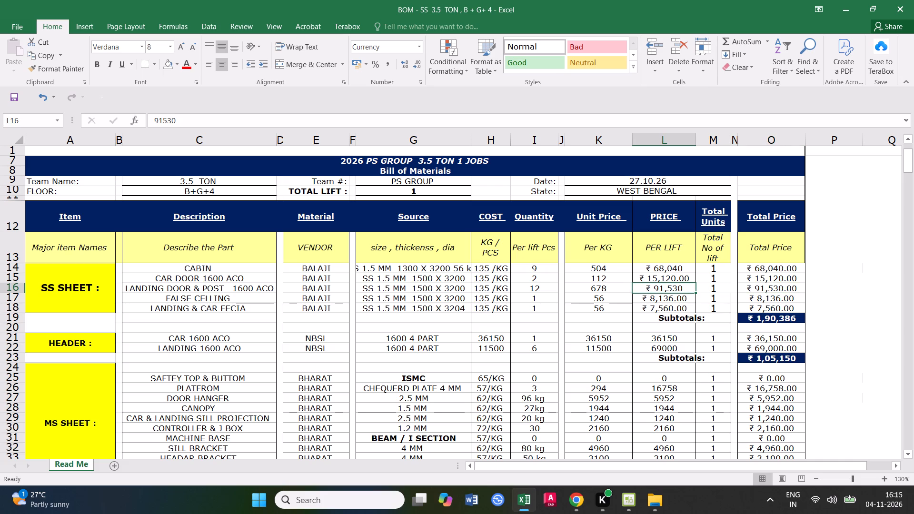
click(762, 287)
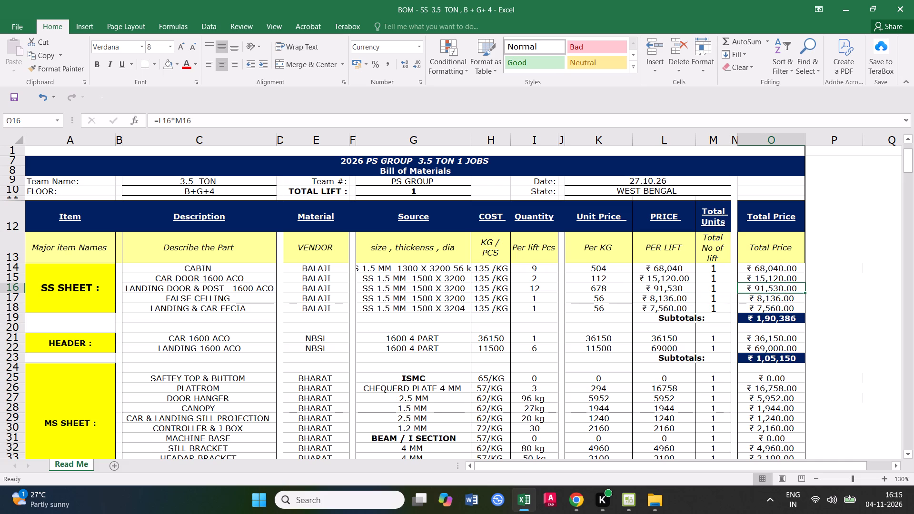
click(199, 119)
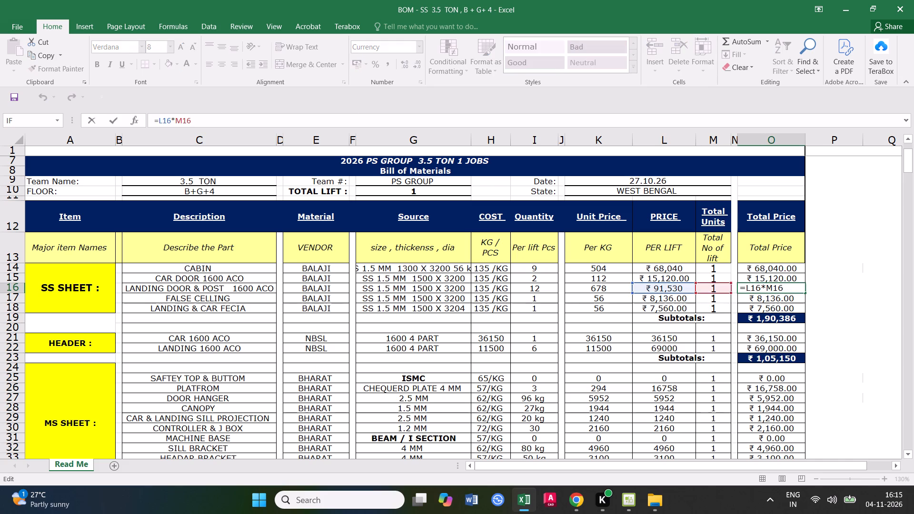
click(764, 301)
click(775, 289)
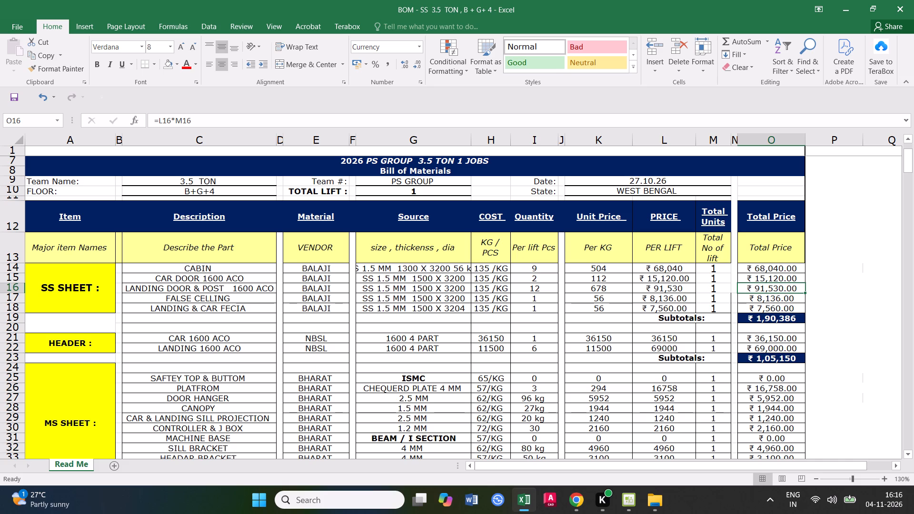
click(761, 341)
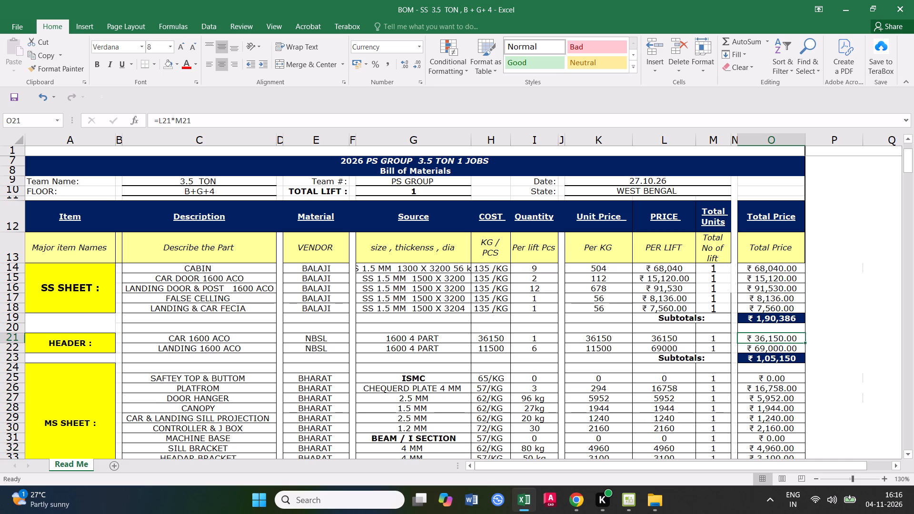
click(770, 287)
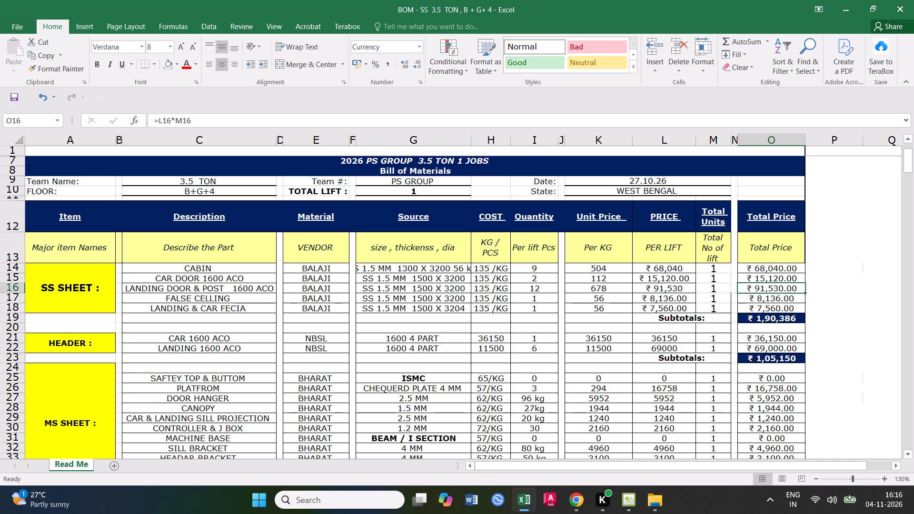
Save the workbook again after reviewing the LANDING DOOR & POST and FALSE CELLING rows.
click(12, 289)
click(15, 95)
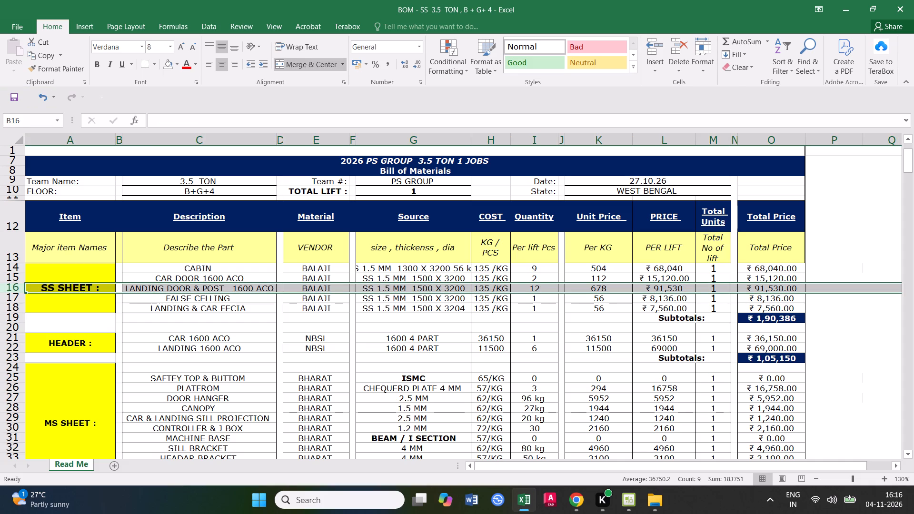
click(16, 298)
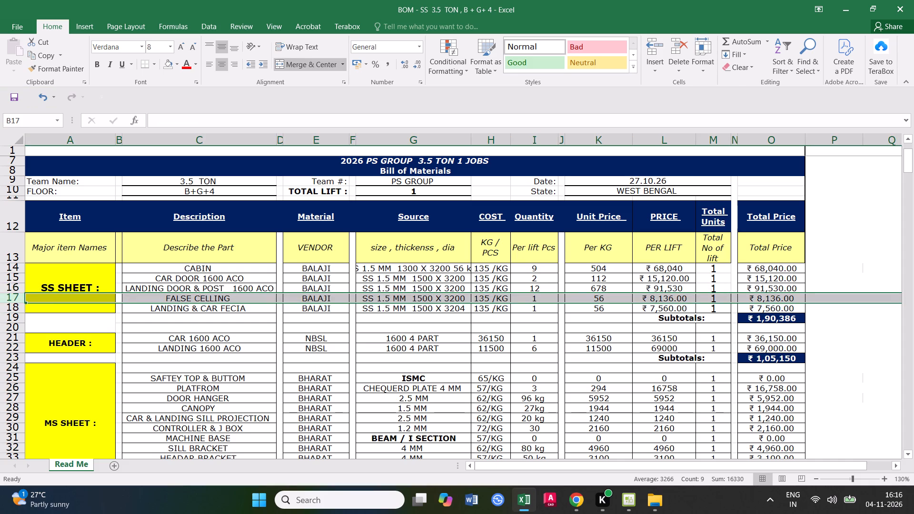
click(13, 98)
Compare the FALSE CELLING row with the LANDING & CAR FECIA row in the SS SHEET section.
click(16, 309)
click(13, 297)
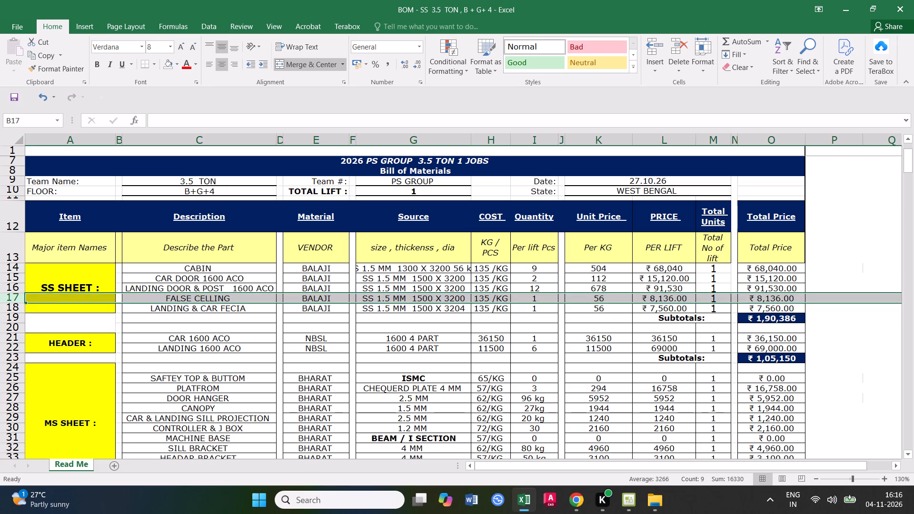
click(13, 309)
click(15, 297)
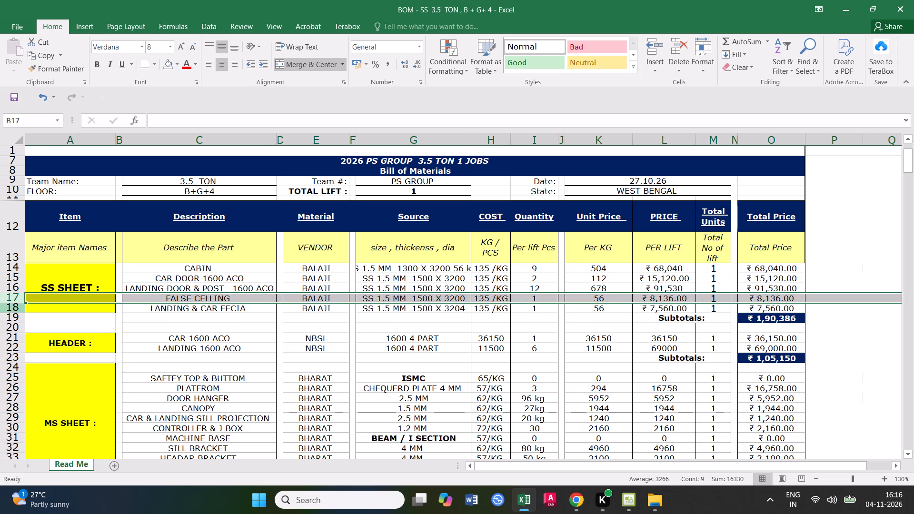
click(17, 307)
Save the workbook after reviewing the last two SS SHEET rows.
triple_click(18, 96)
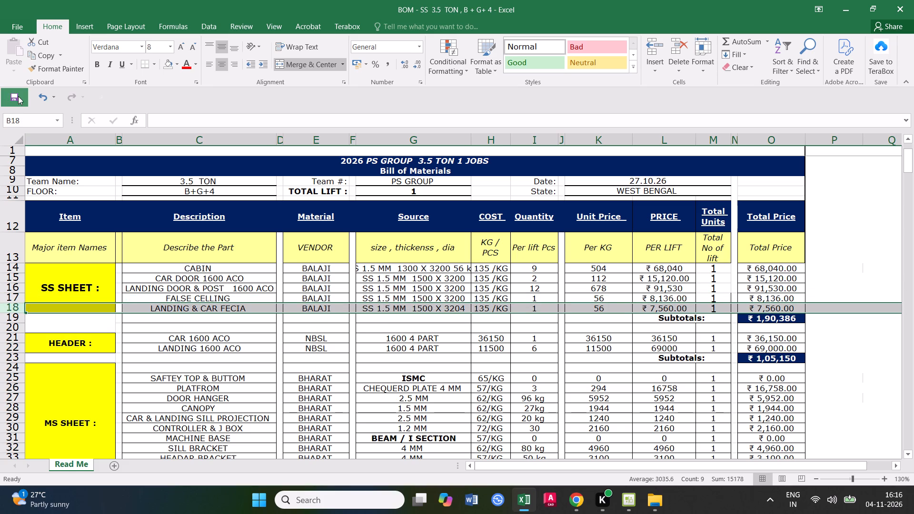
click(18, 96)
Inspect the SS SHEET subtotal formula in O19 to check which total prices it sums.
click(518, 344)
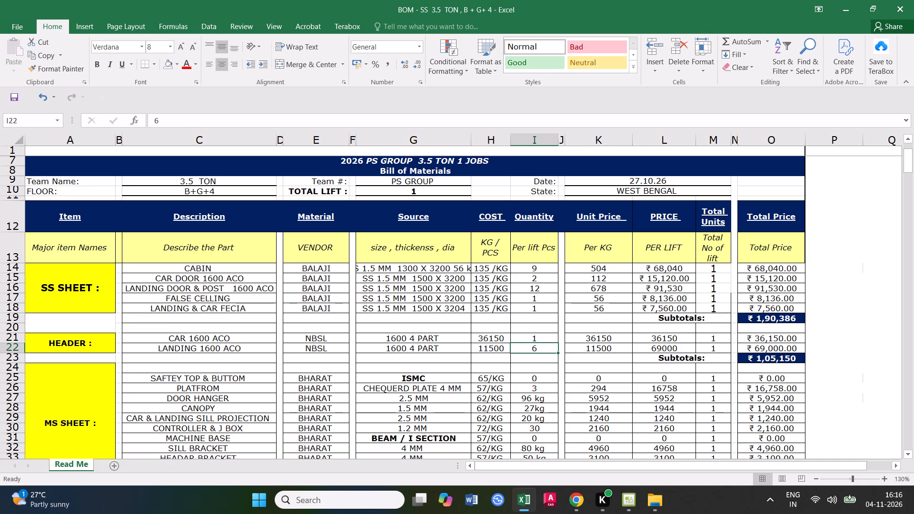
click(766, 308)
click(776, 317)
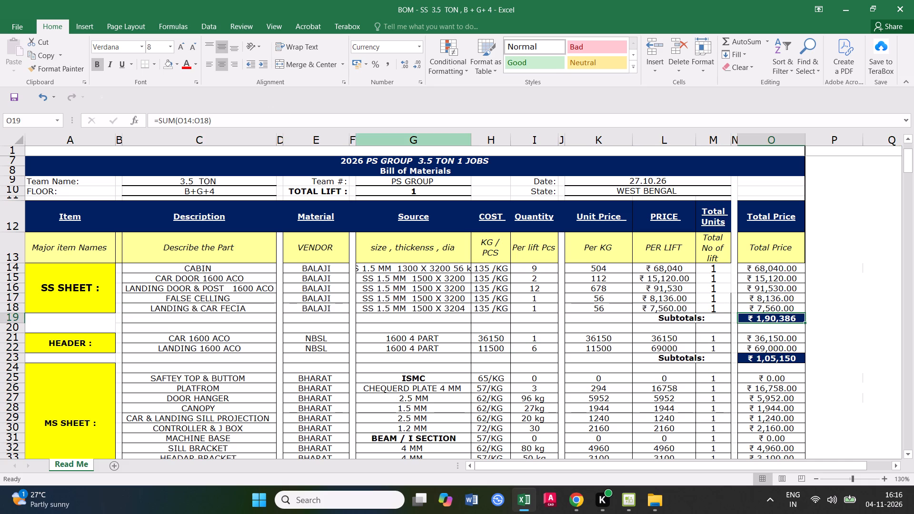
click(214, 120)
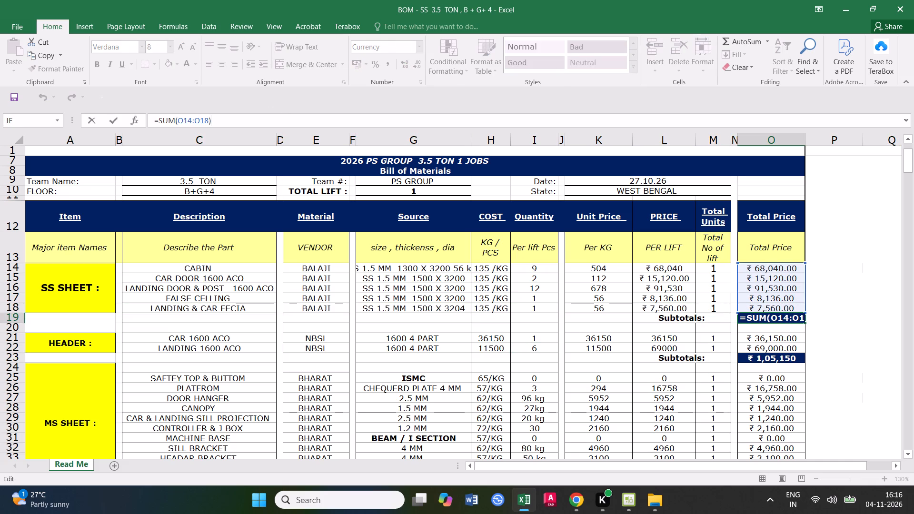
click(699, 347)
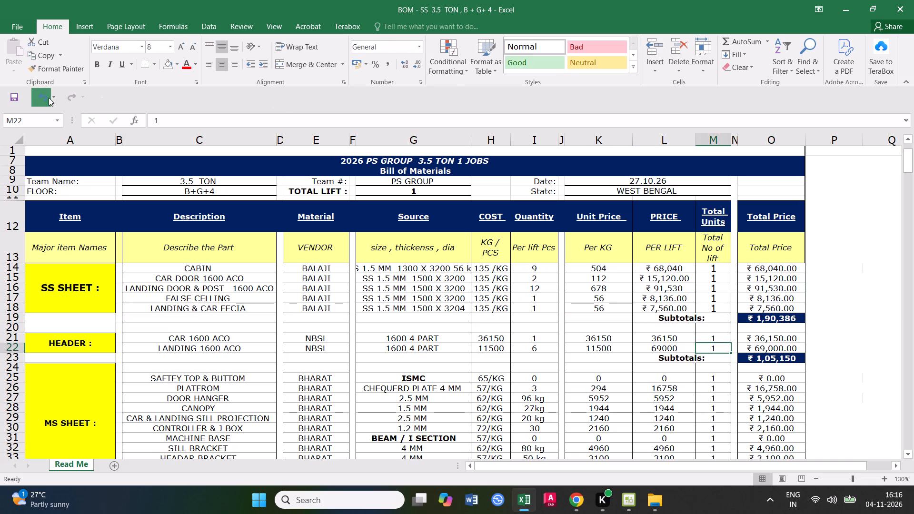
Save the workbook after checking the SS SHEET subtotal.
click(26, 97)
Inspect the HEADER subtotal formula in O23 to check that it covers both the CAR and LANDING 1600 ACO total prices.
scroll(710, 344, down, 1)
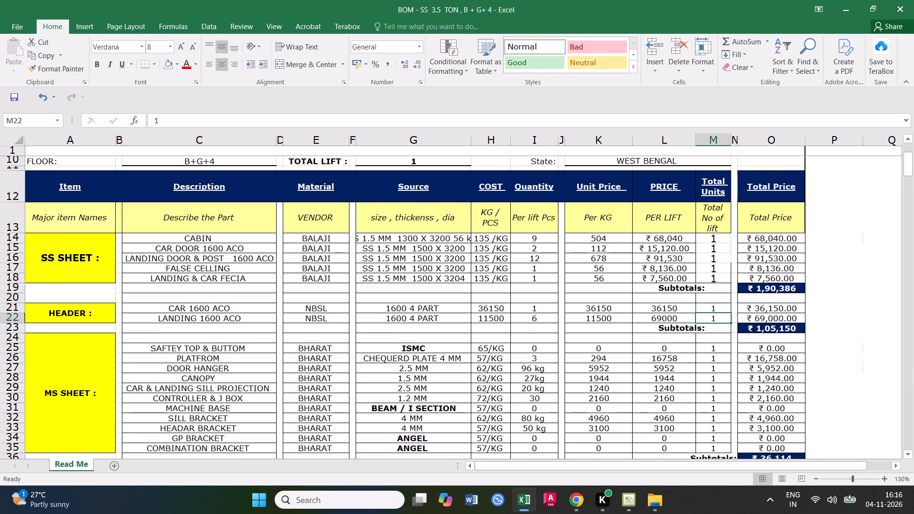
click(773, 329)
click(217, 119)
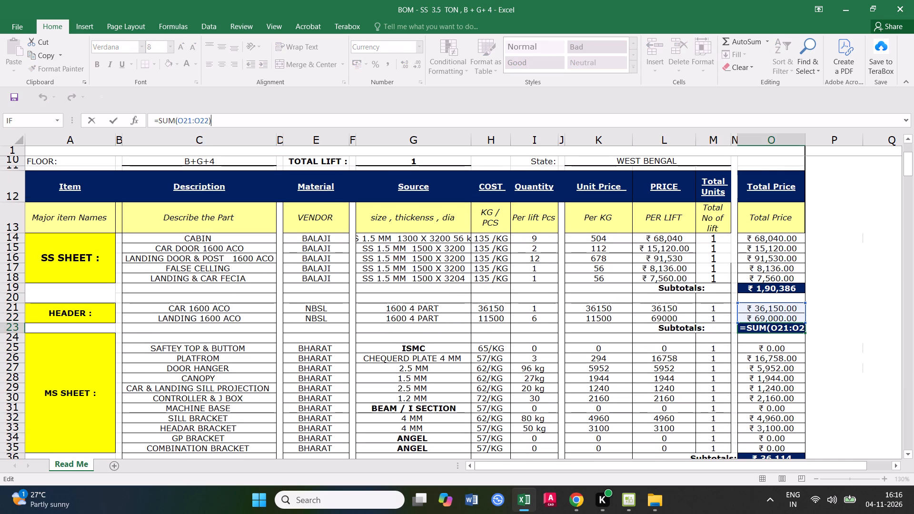
click(583, 348)
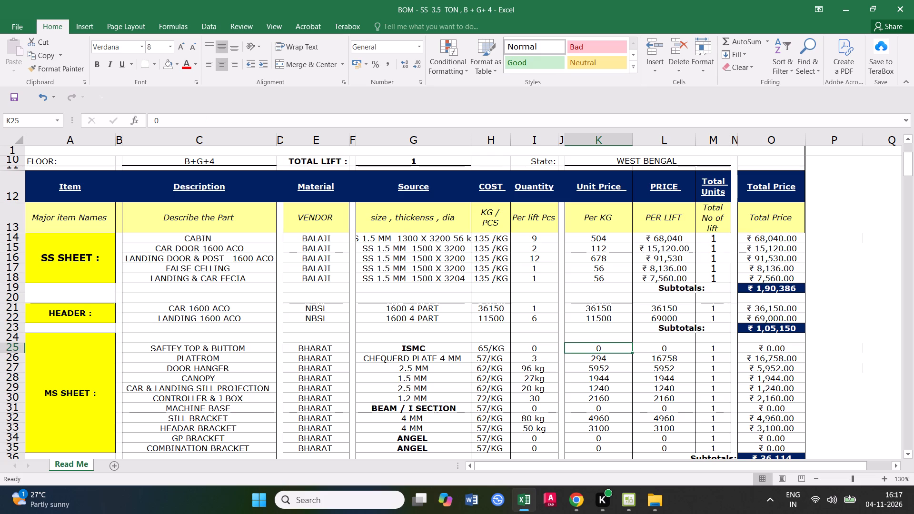
drag(601, 352, 607, 352)
click(556, 412)
click(781, 326)
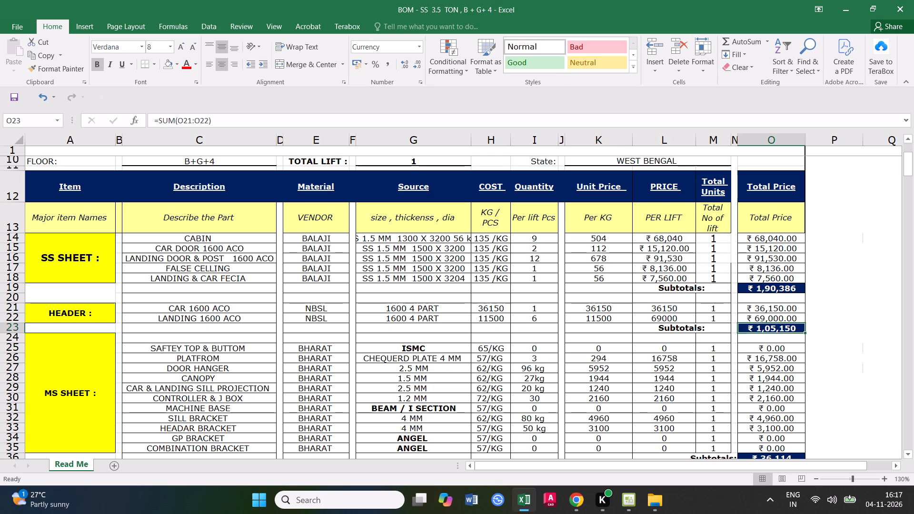
click(219, 120)
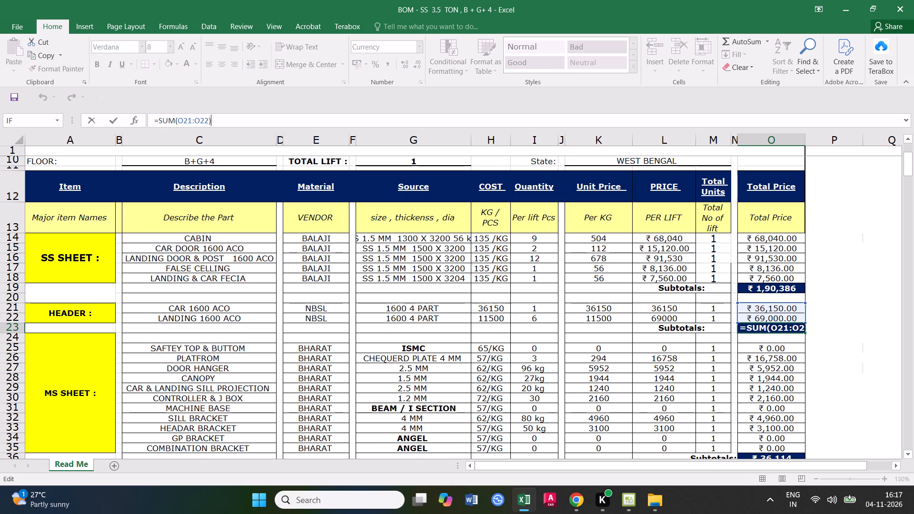
click(698, 378)
Check the MS SHEET subtotal formula in O36 and the total price formulas of the SAFTEY TOP & BUTTOM and PLATFROM rows.
scroll(735, 359, down, 3)
click(760, 333)
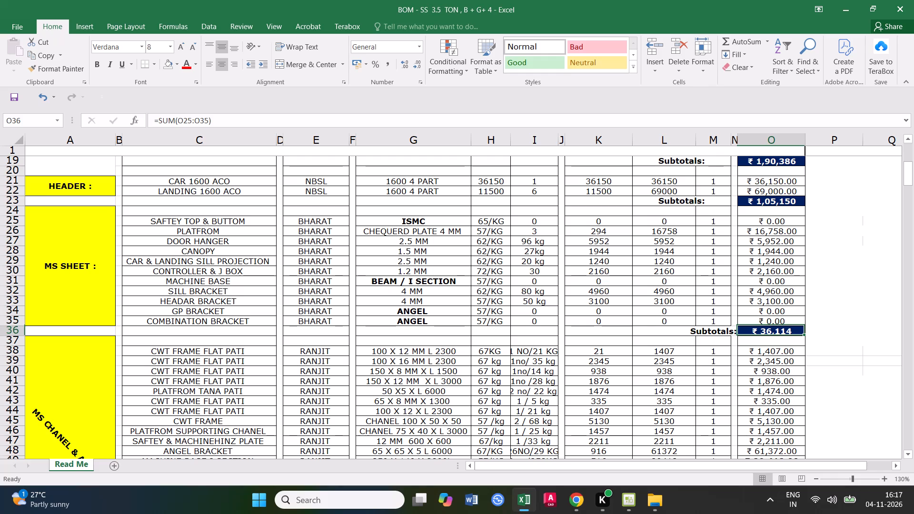
scroll(738, 279, up, 1)
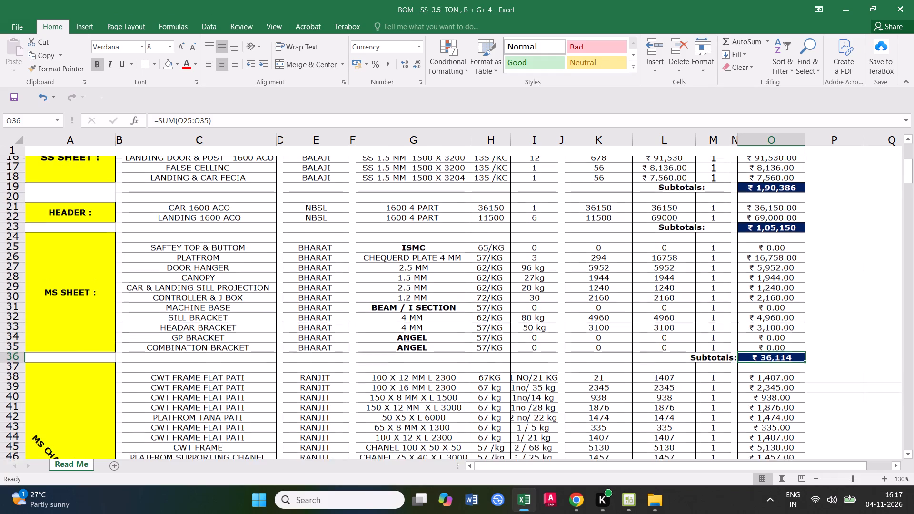
click(773, 261)
click(775, 247)
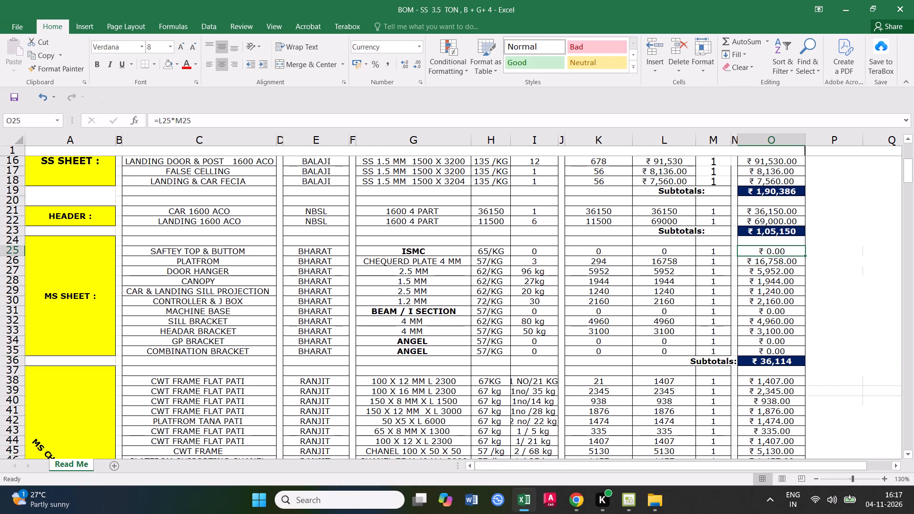
click(781, 261)
click(772, 249)
click(780, 262)
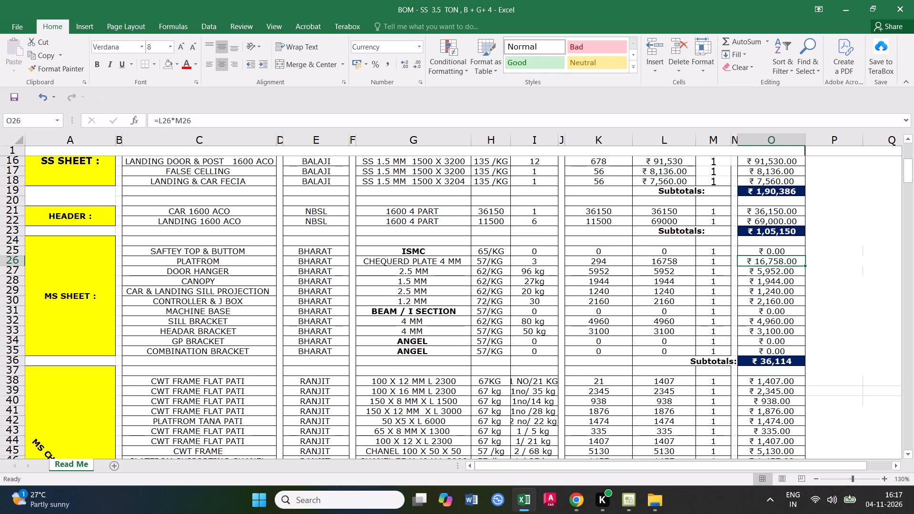
click(777, 250)
click(774, 260)
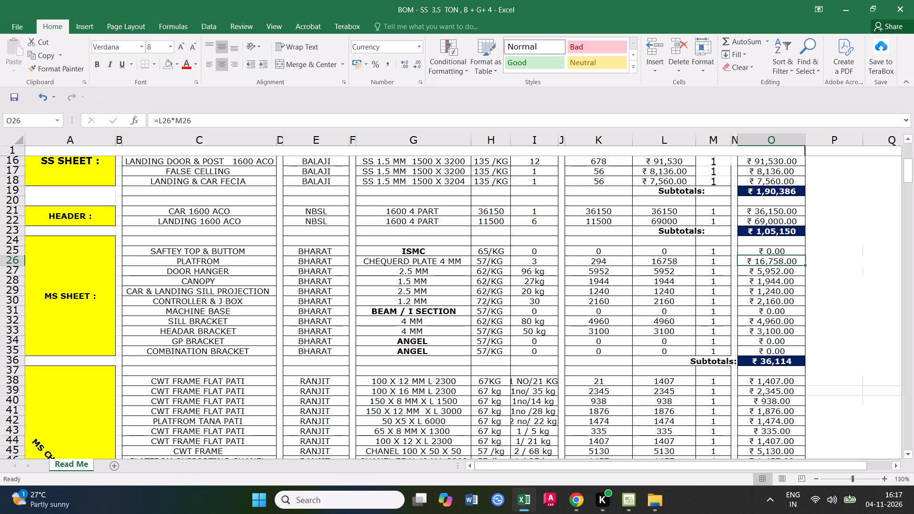
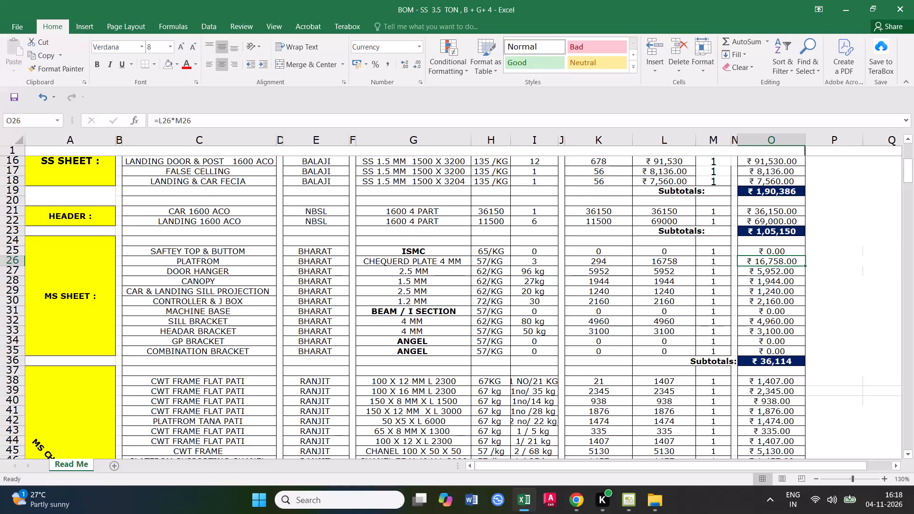
Check the total price formulas of the GP BRACKET and COMBINATION BRACKET rows at the end of the MS SHEET section.
click(687, 339)
click(732, 342)
click(761, 343)
click(778, 355)
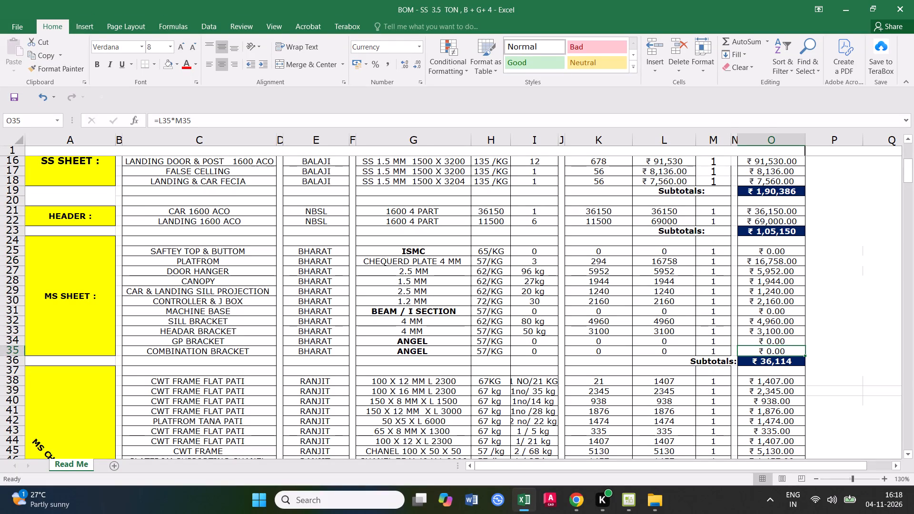
click(773, 351)
click(775, 341)
click(775, 348)
Recheck the SS SHEET subtotal formula in O19 and the HEADER subtotal formula in O23 against their item rows.
scroll(770, 340, up, 2)
scroll(765, 337, down, 1)
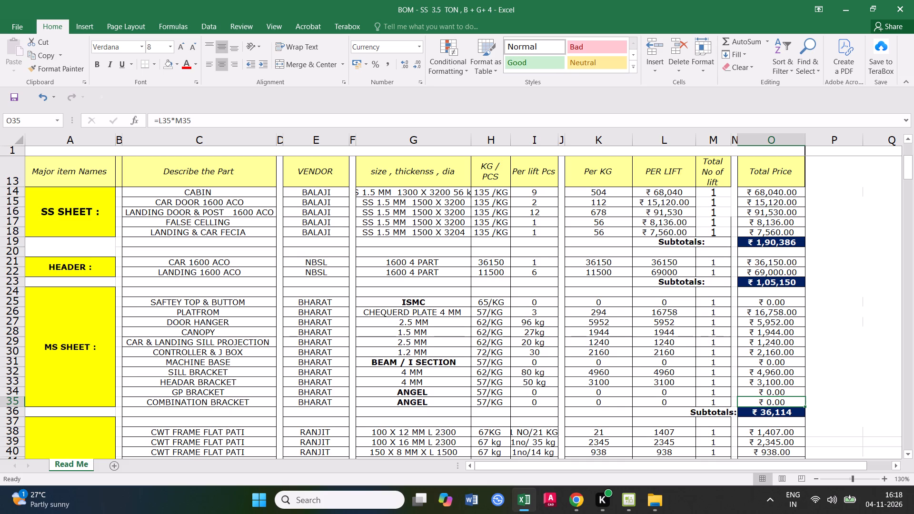
click(763, 246)
scroll(713, 304, up, 1)
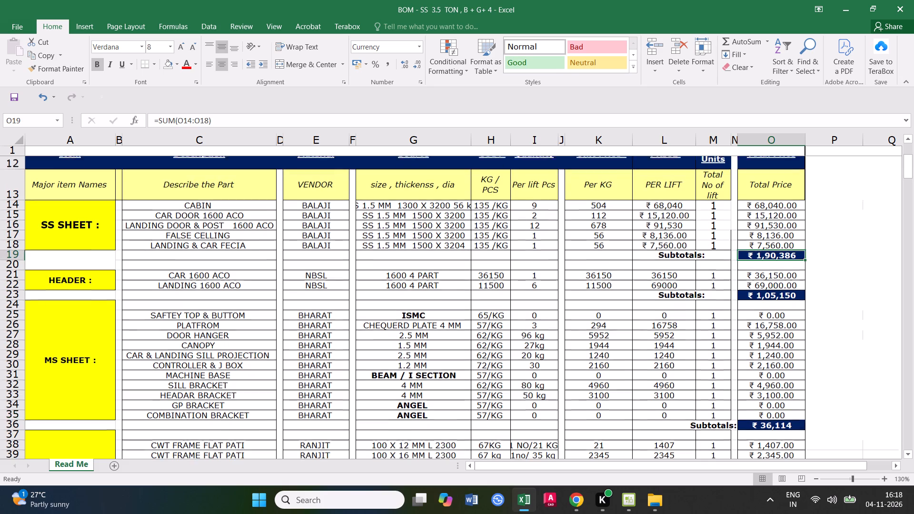
scroll(713, 304, up, 1)
click(765, 319)
click(766, 357)
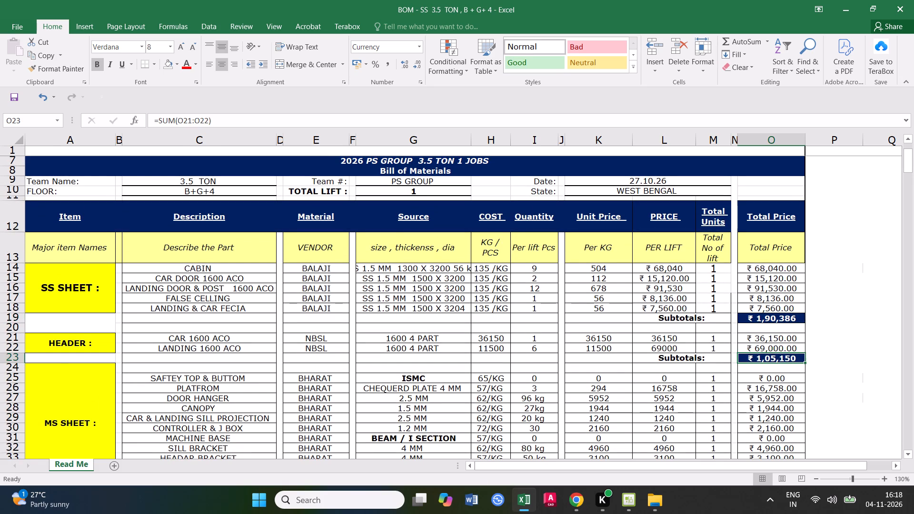
click(765, 320)
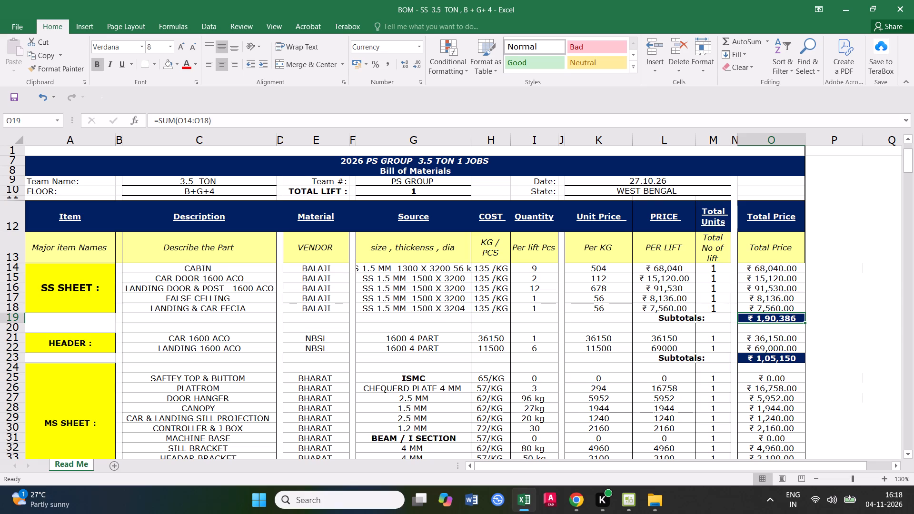
scroll(762, 315, down, 1)
click(780, 331)
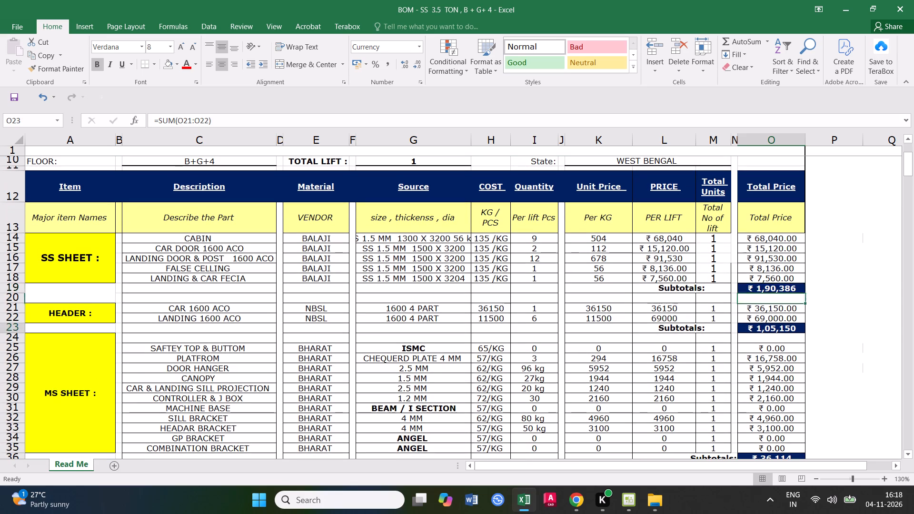
Inspect the MS SHEET subtotal formula in O36 and compare it with the HEADER subtotal formula in O23.
scroll(730, 324, down, 3)
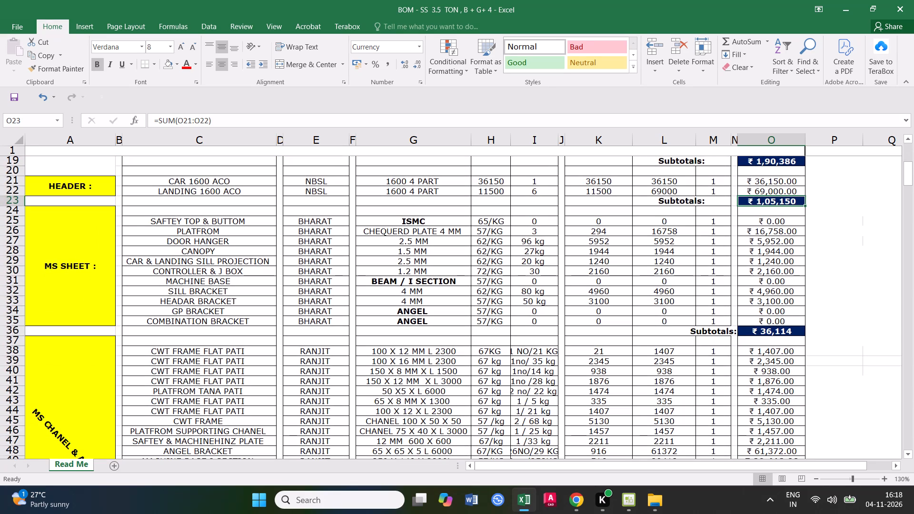
click(777, 333)
scroll(728, 336, up, 1)
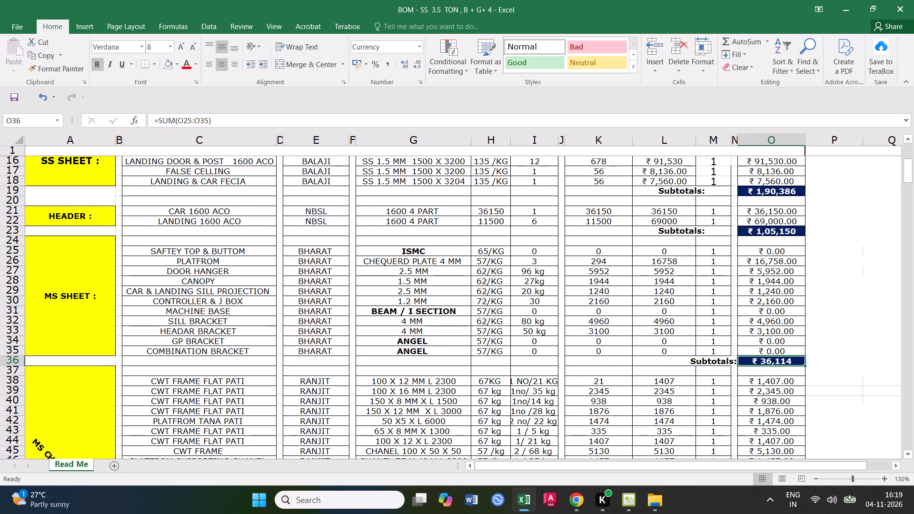
scroll(702, 315, up, 1)
click(763, 280)
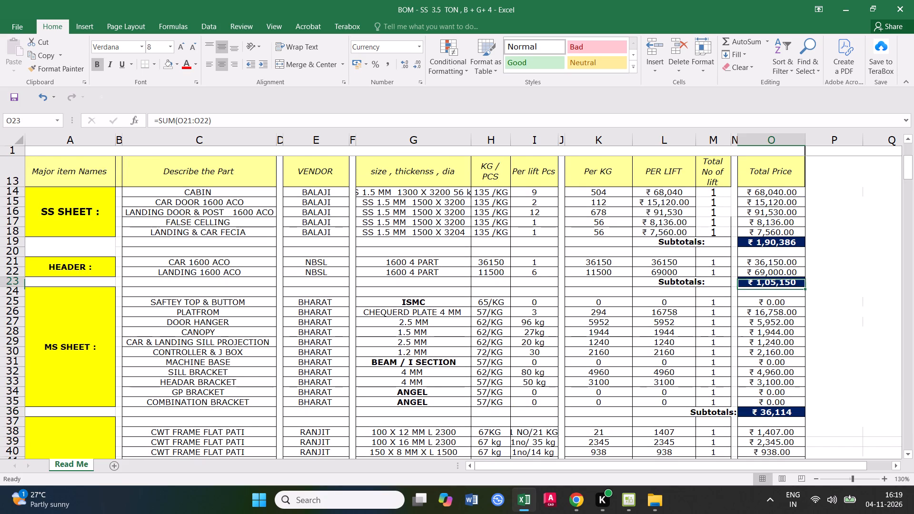
Check the MS SHEET total price formulas of the SAFTEY TOP & BUTTOM, PLATFROM, DOOR HANGER and CANOPY rows.
click(762, 302)
scroll(629, 295, down, 1)
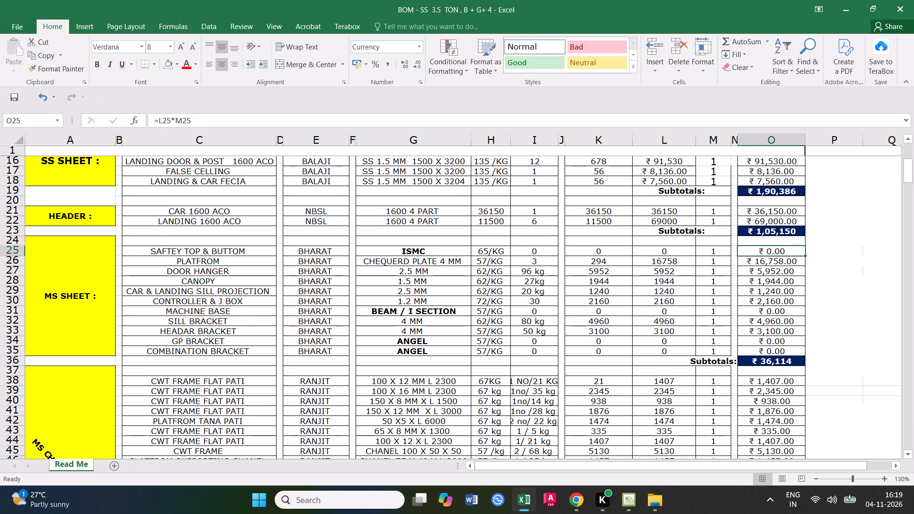
click(773, 264)
click(779, 252)
click(774, 262)
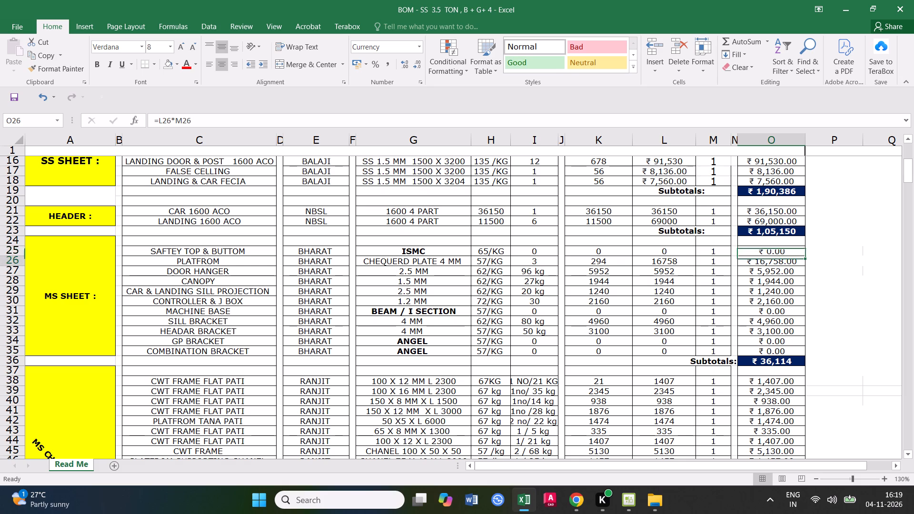
click(770, 273)
click(780, 285)
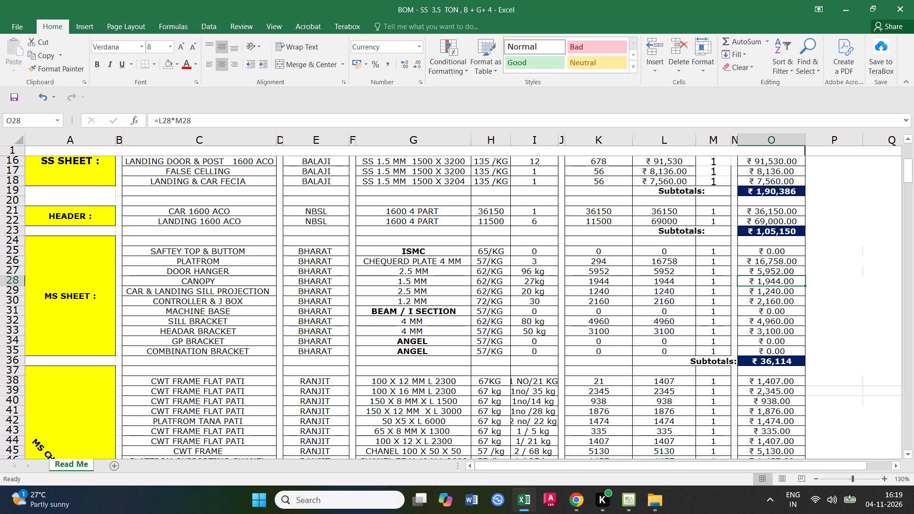
Open the MS SHEET subtotal formula in O36 to trace which total price cells it sums, leaving it unedited.
click(778, 361)
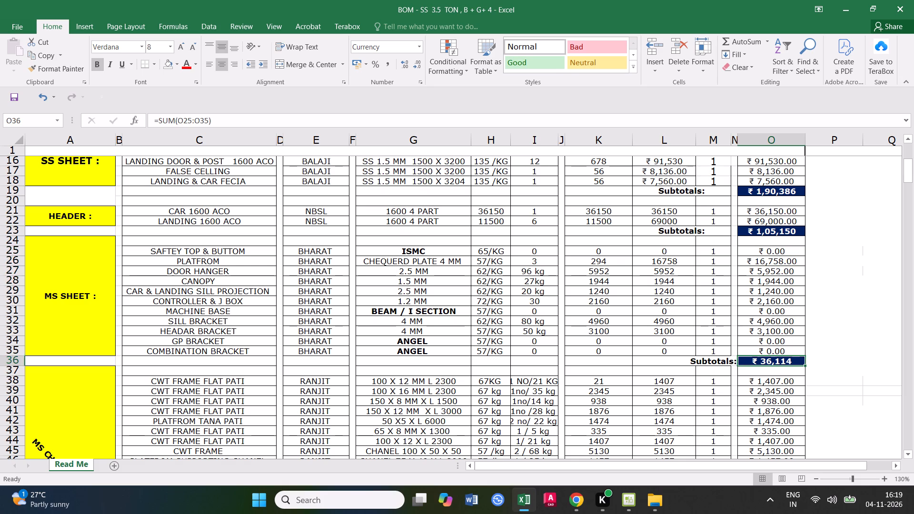
click(219, 121)
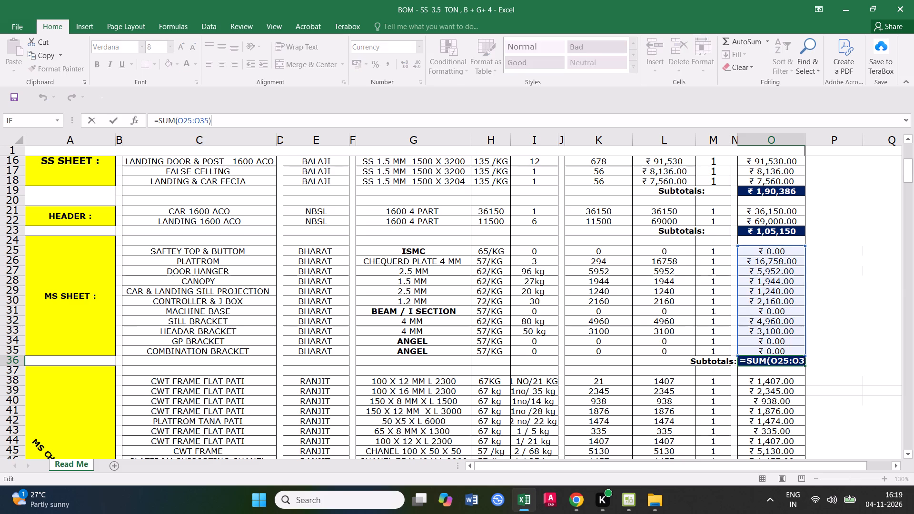
click(630, 342)
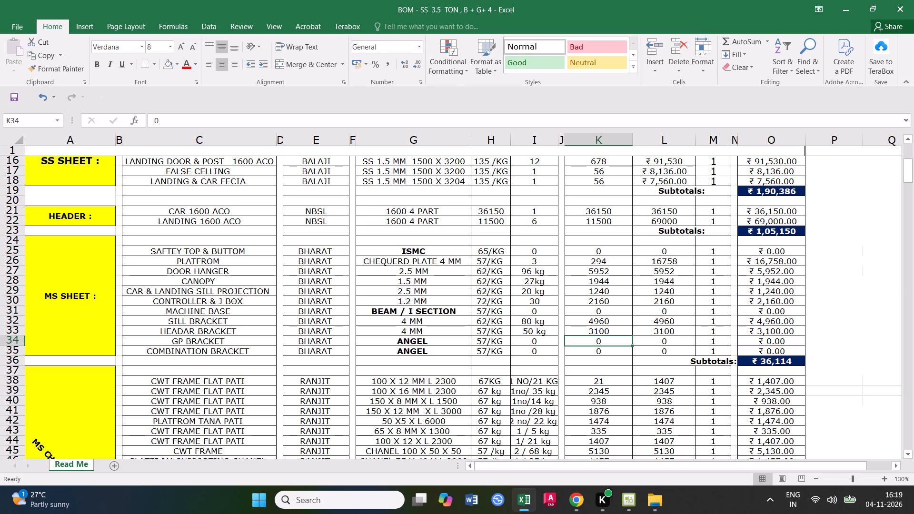
Select the CAR SHOE row, row 61, at the start of the MASS section.
scroll(601, 332, down, 4)
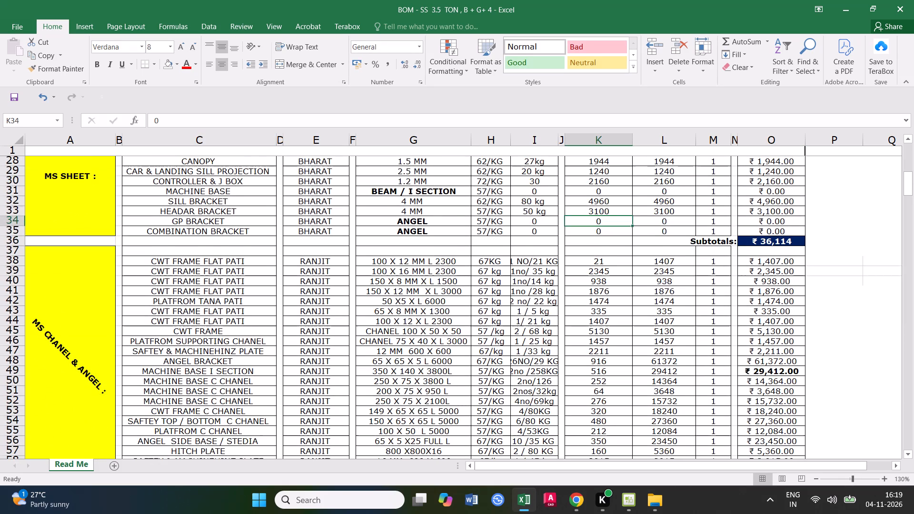
scroll(601, 332, down, 8)
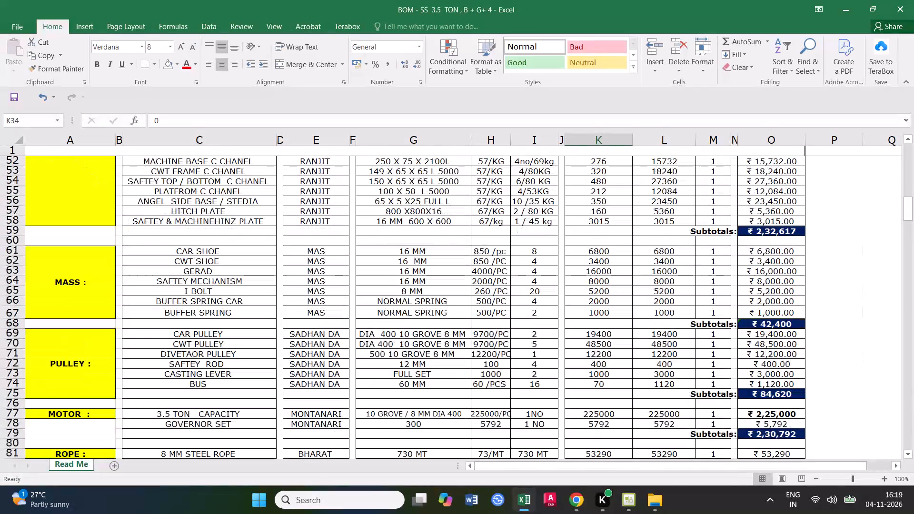
scroll(599, 328, down, 1)
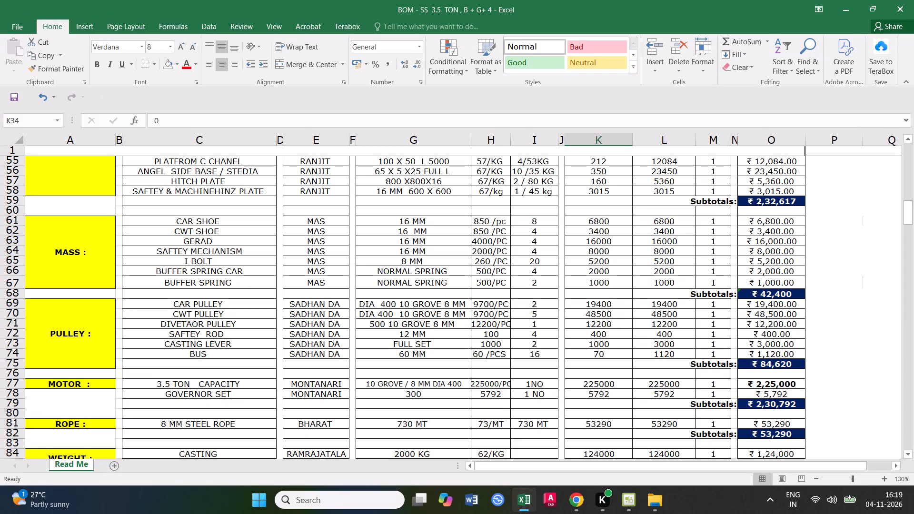
click(208, 222)
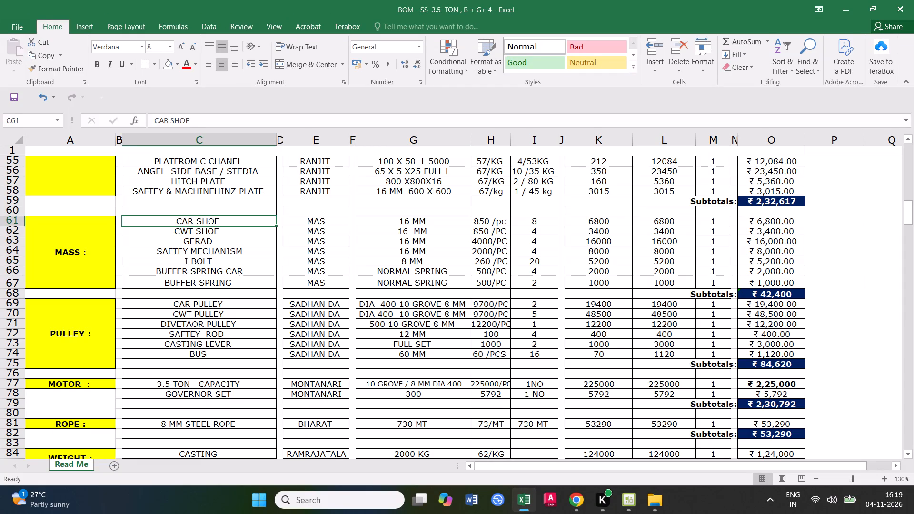
click(15, 221)
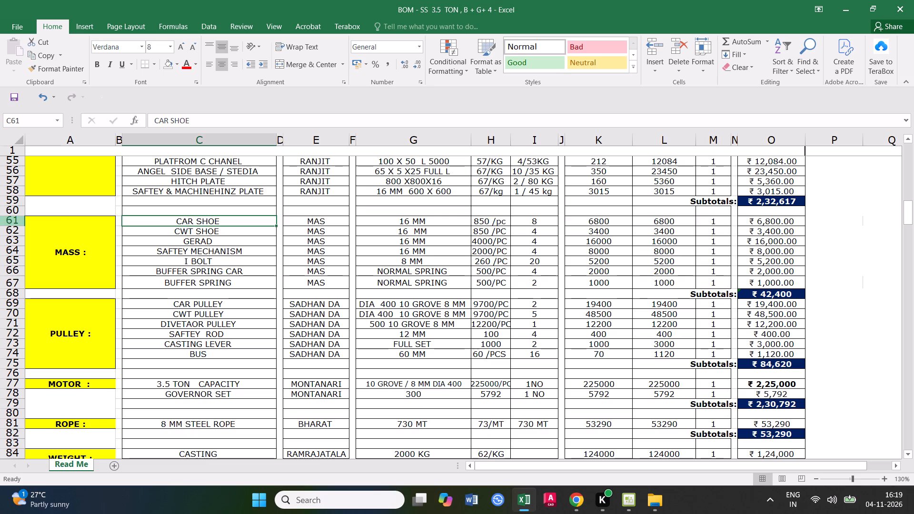